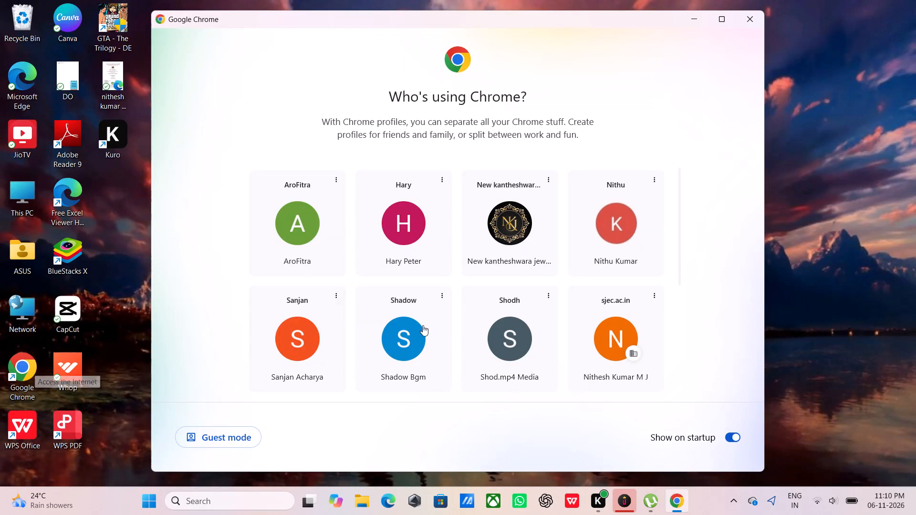
Open Meta Business Suite in the Shodh Chrome profile and decline the Meta Verified offer.
click(525, 329)
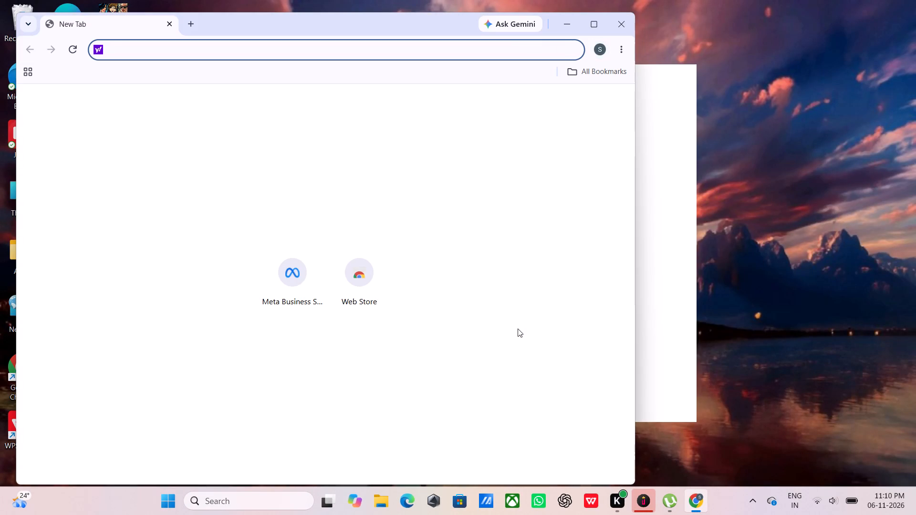
click(303, 295)
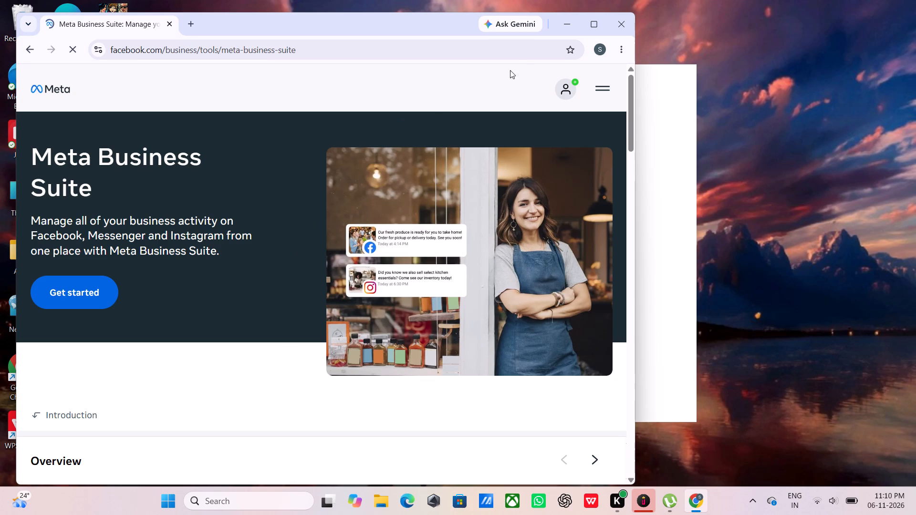
click(588, 31)
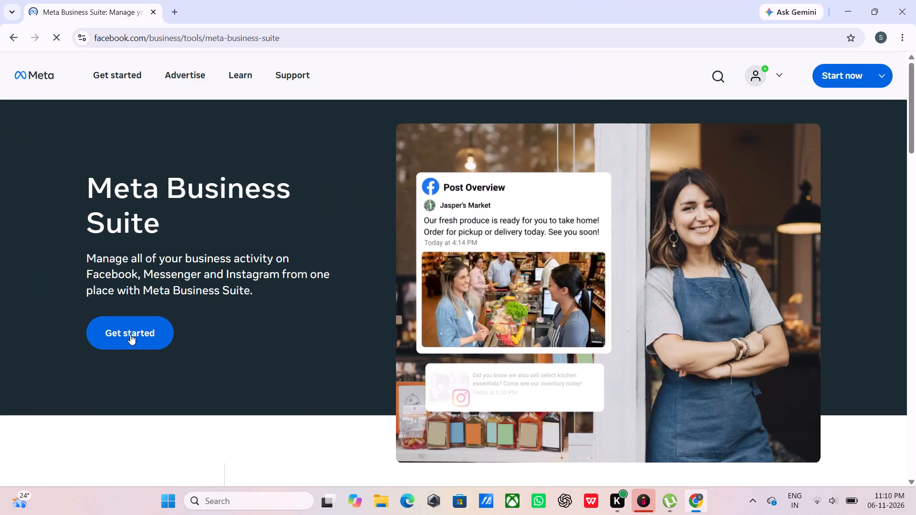
click(130, 334)
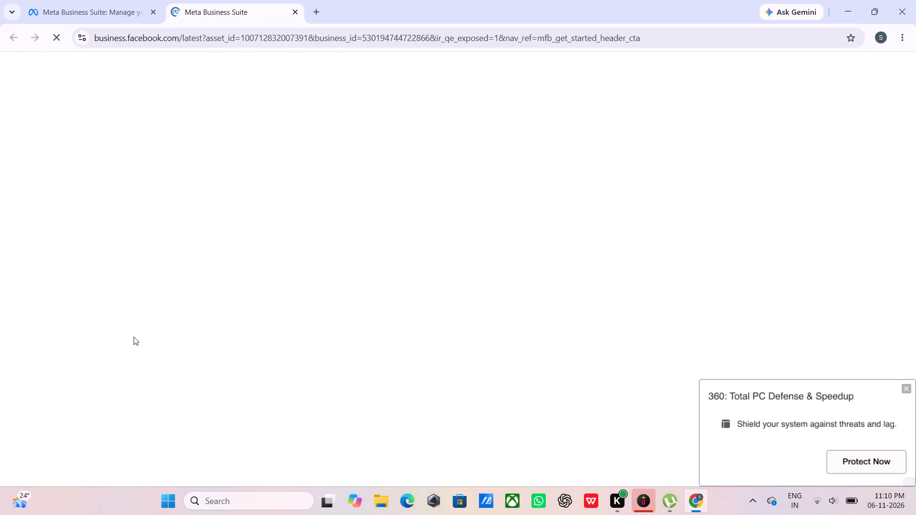
click(907, 390)
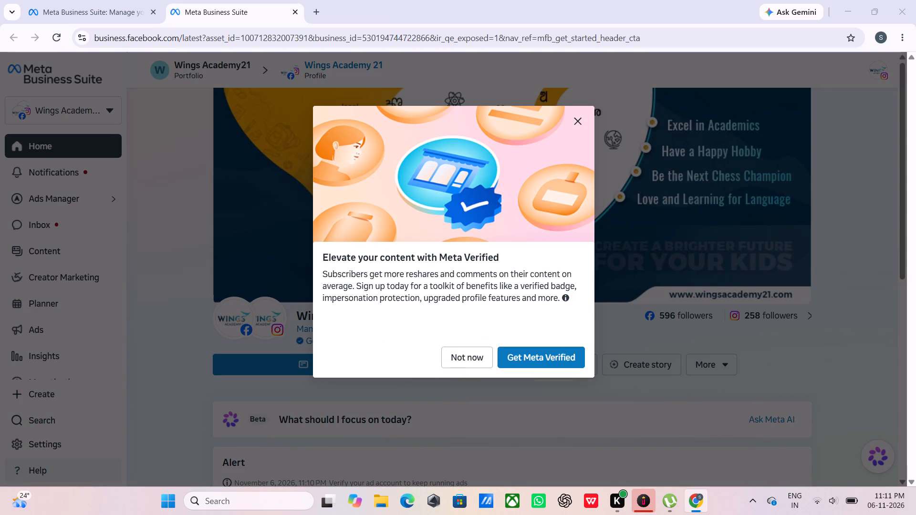
click(460, 362)
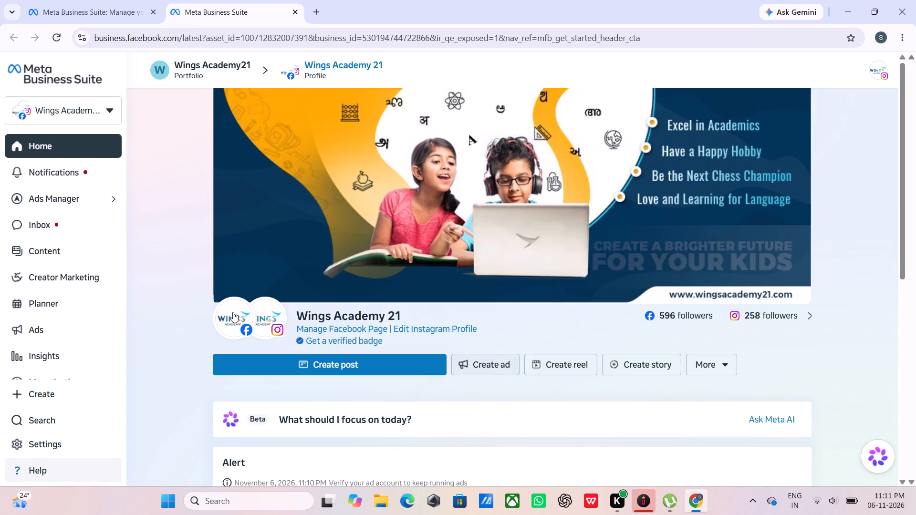
Open the Campaigns page of Ads Manager for Wings Academy 21.
click(42, 196)
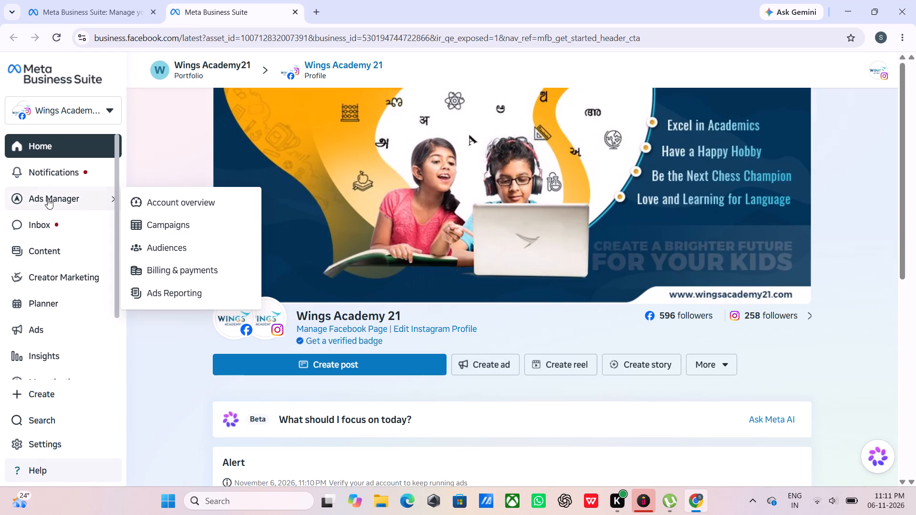
click(164, 226)
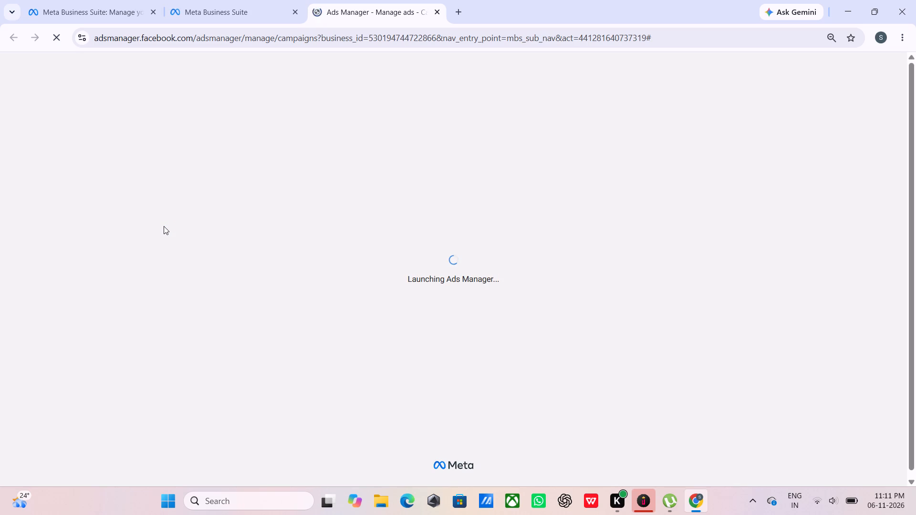
scroll(164, 226, up, 2)
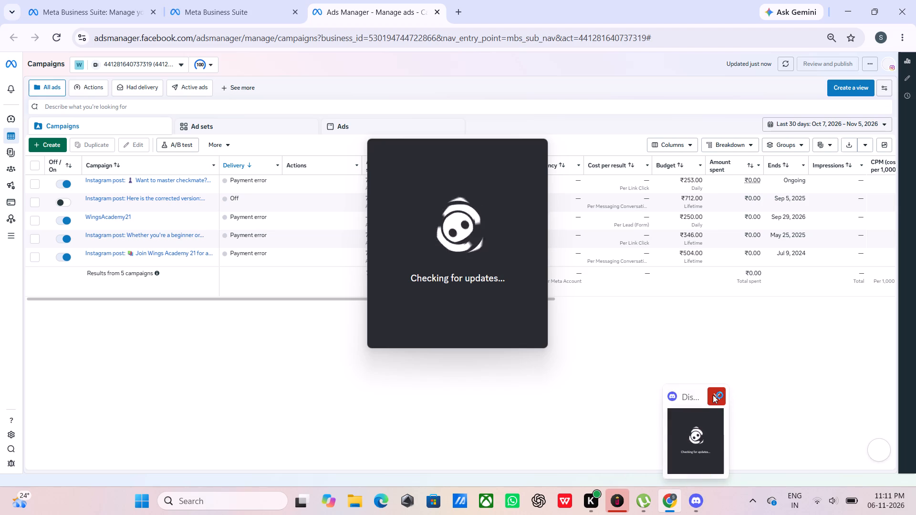
Close the Discord updater window that covers the campaign list.
click(717, 399)
click(717, 399)
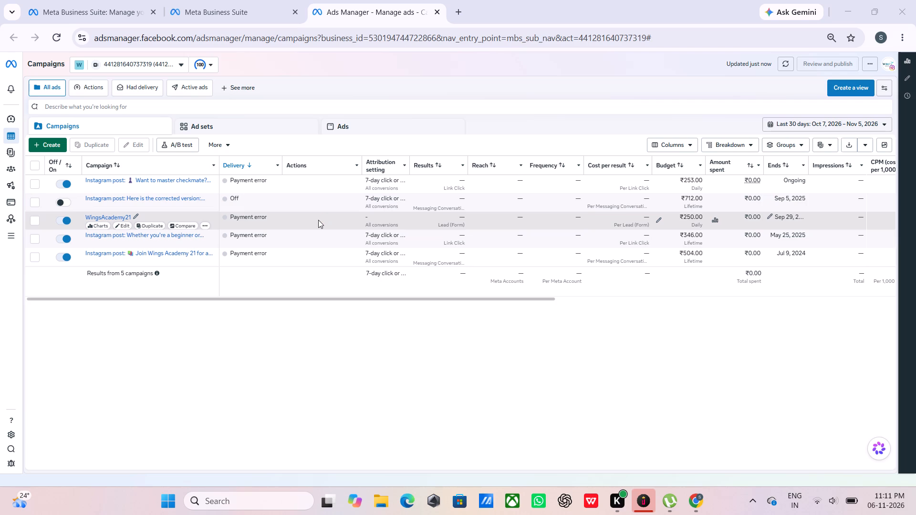
Start duplicating the WingsAcademy21 campaign.
click(148, 227)
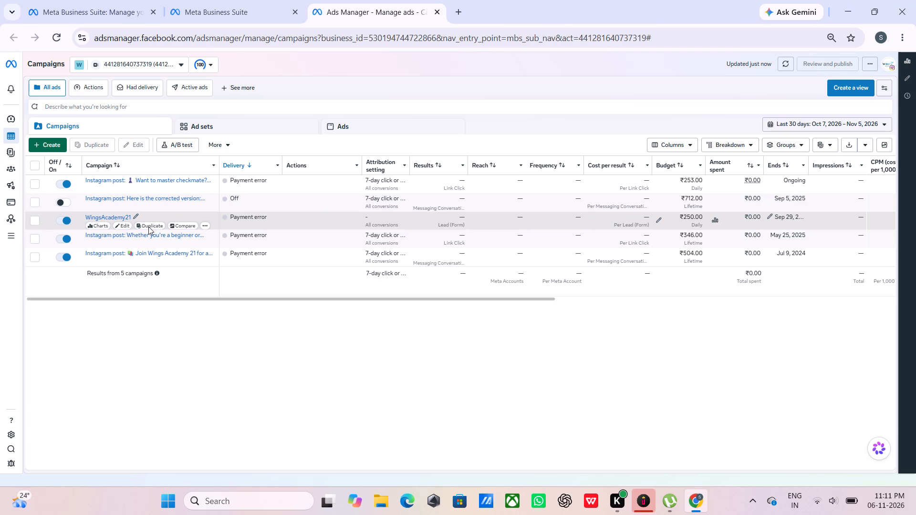
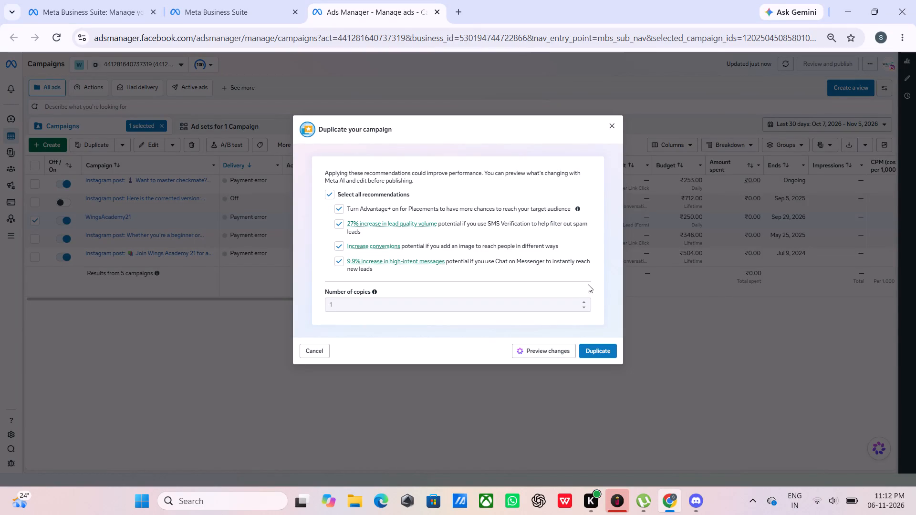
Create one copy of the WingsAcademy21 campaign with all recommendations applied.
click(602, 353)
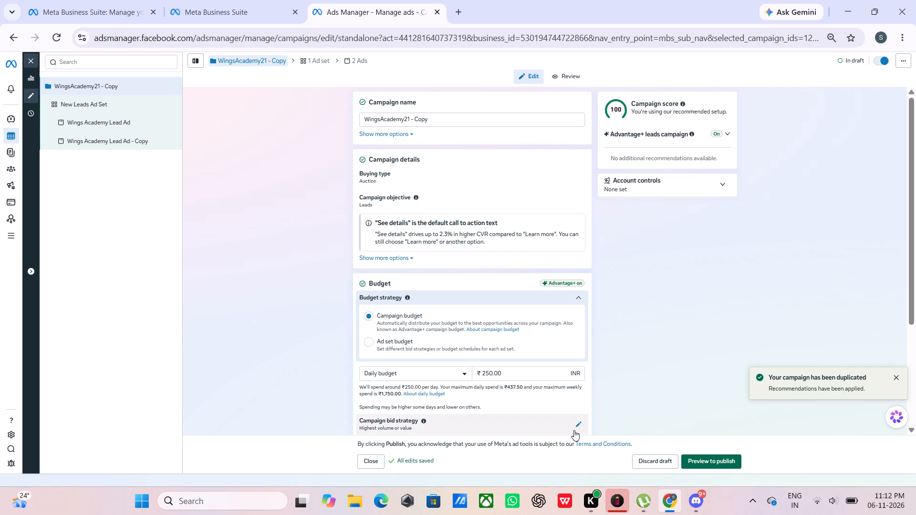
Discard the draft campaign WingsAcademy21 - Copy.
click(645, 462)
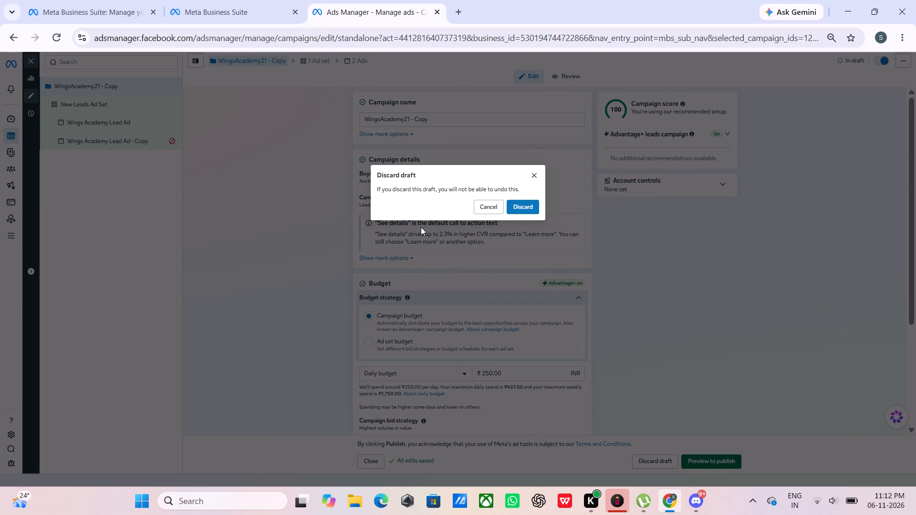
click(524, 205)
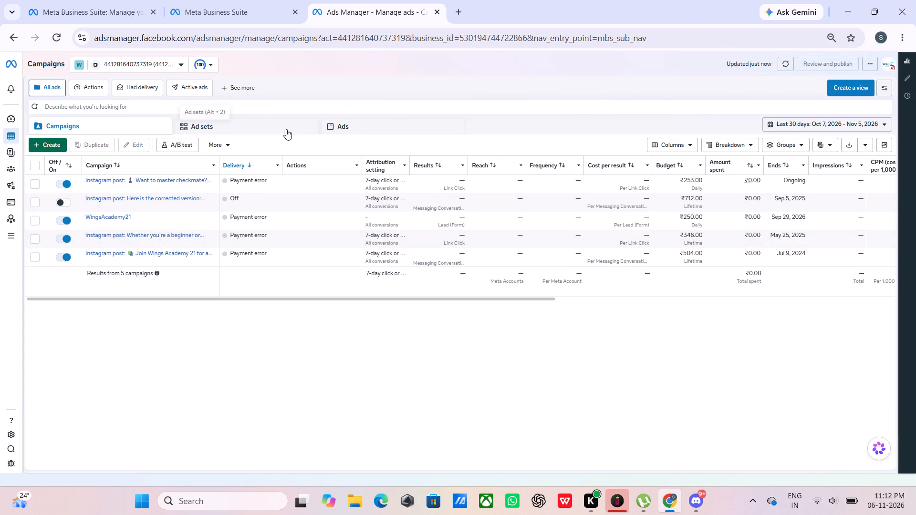
Create a new campaign with manual setup, the Auction buying type and the Leads objective.
click(45, 142)
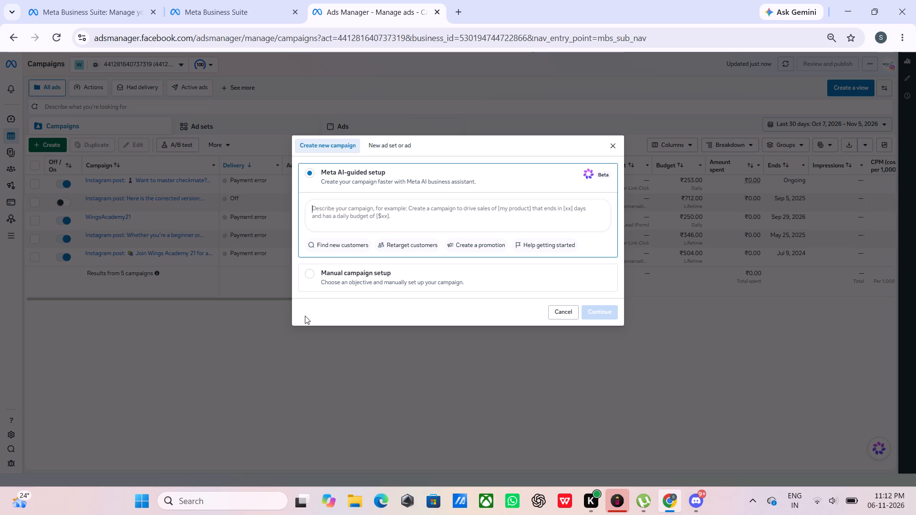
click(311, 271)
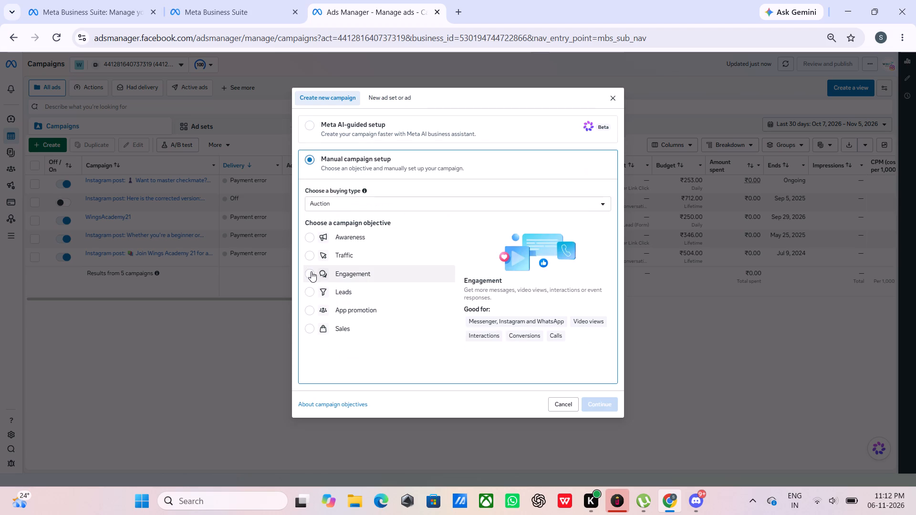
click(309, 292)
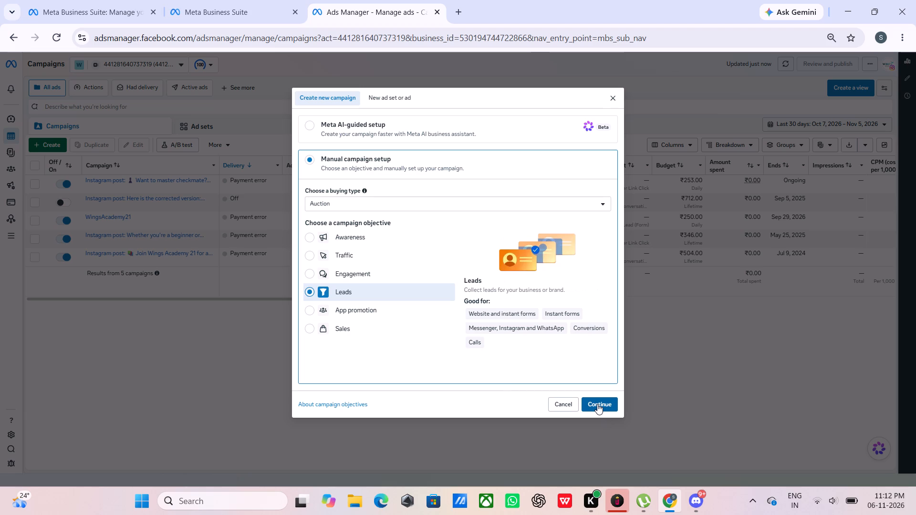
click(597, 404)
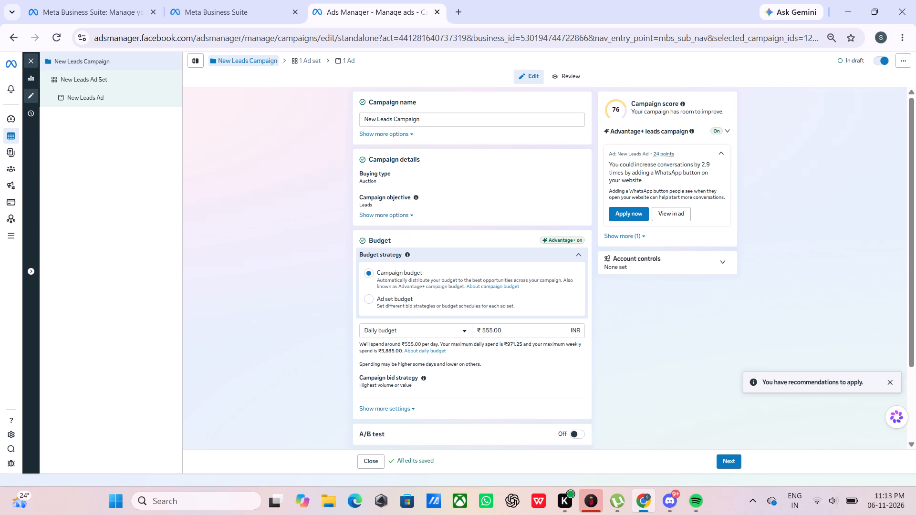
Rename the new leads campaign as post 1.
drag(422, 119, 363, 119)
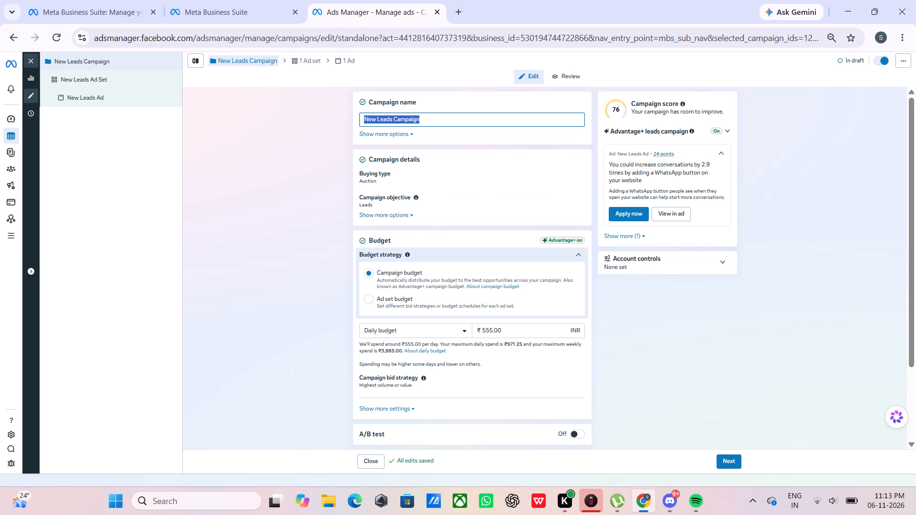
text(post 1)
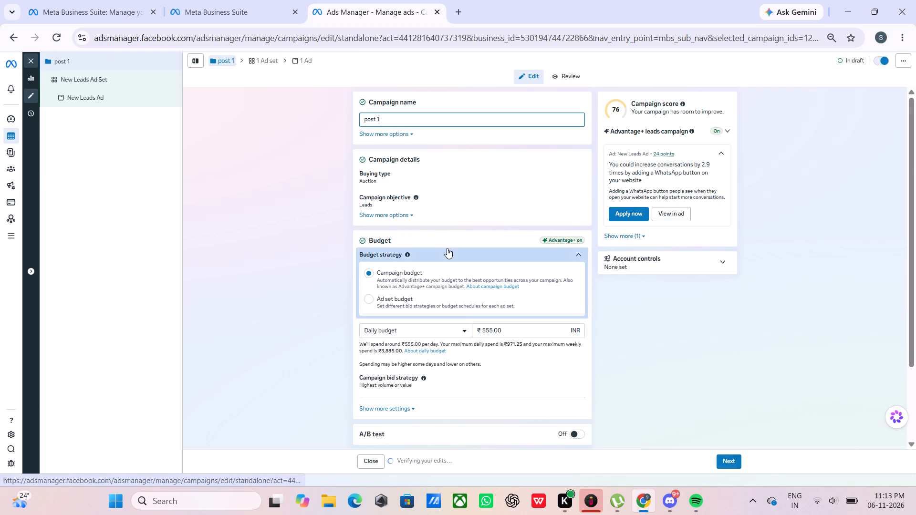
Review the campaign's budget settings, including the additional ones, and continue to the ad set settings.
scroll(447, 248, down, 4)
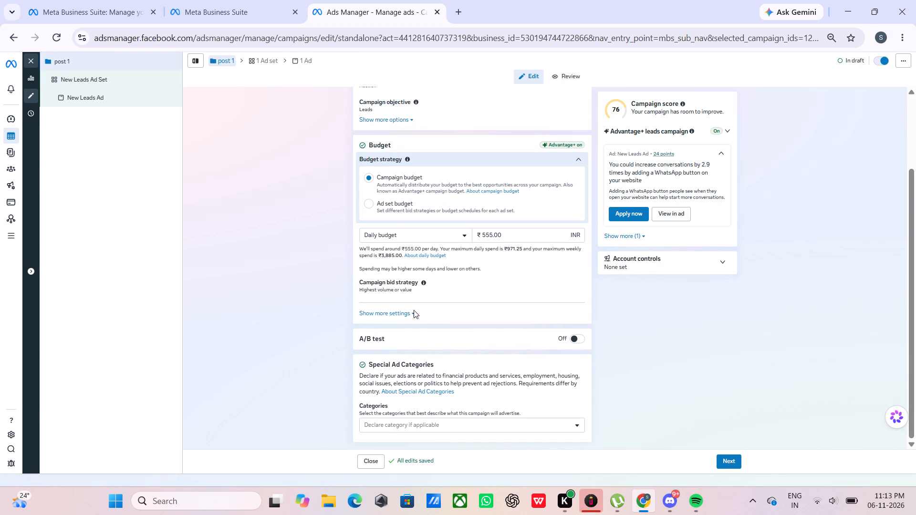
scroll(416, 316, down, 1)
click(399, 311)
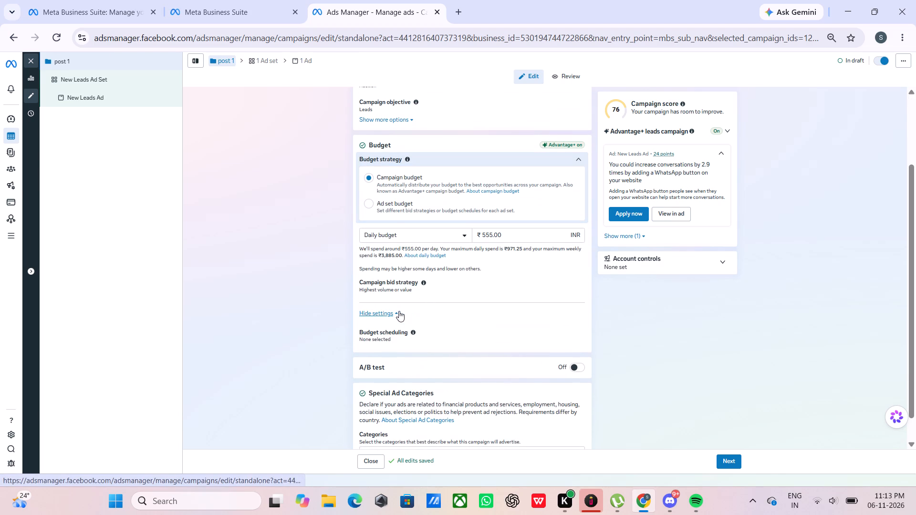
scroll(439, 299, up, 1)
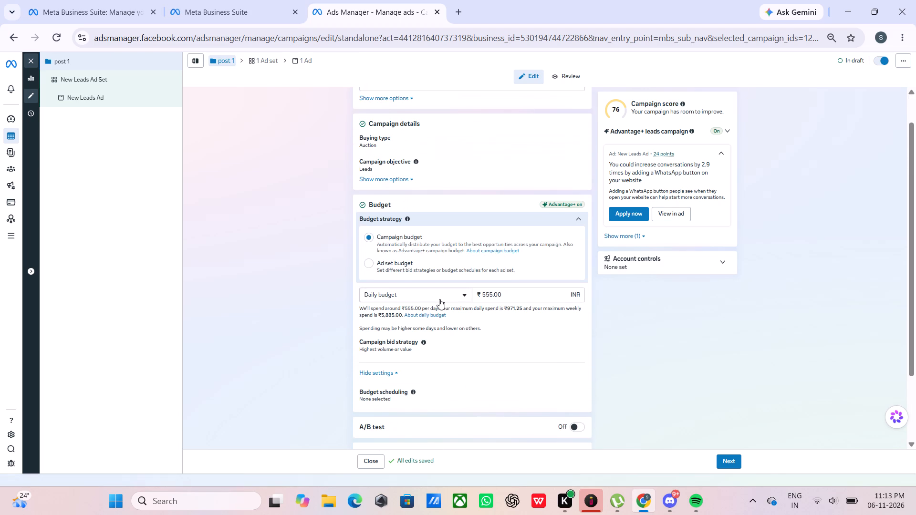
scroll(439, 299, down, 1)
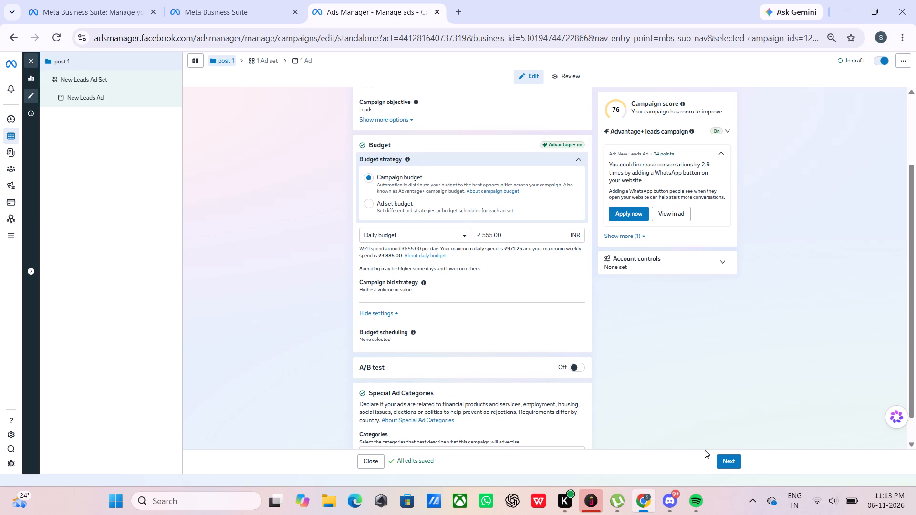
click(734, 463)
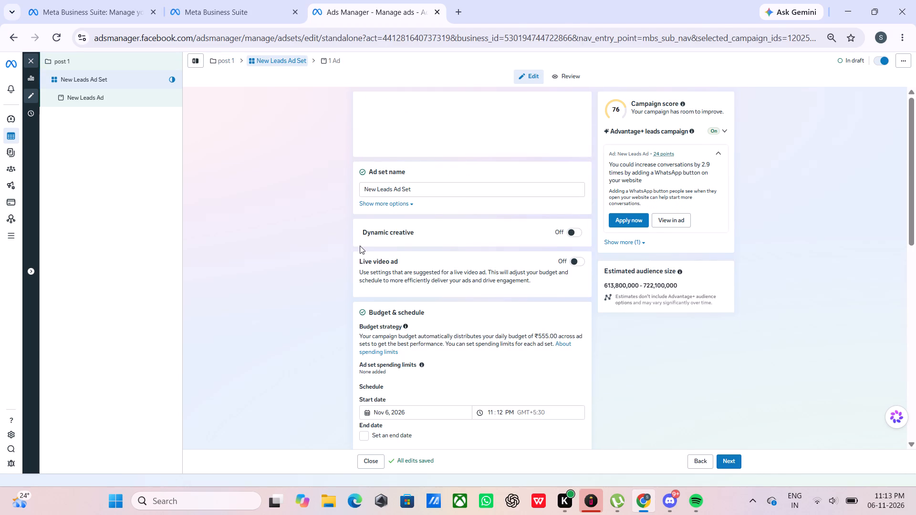
scroll(417, 243, down, 1)
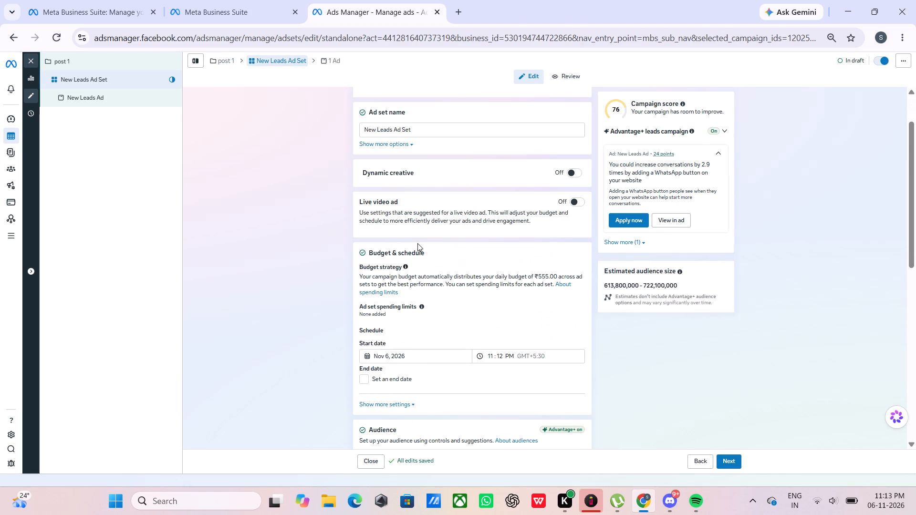
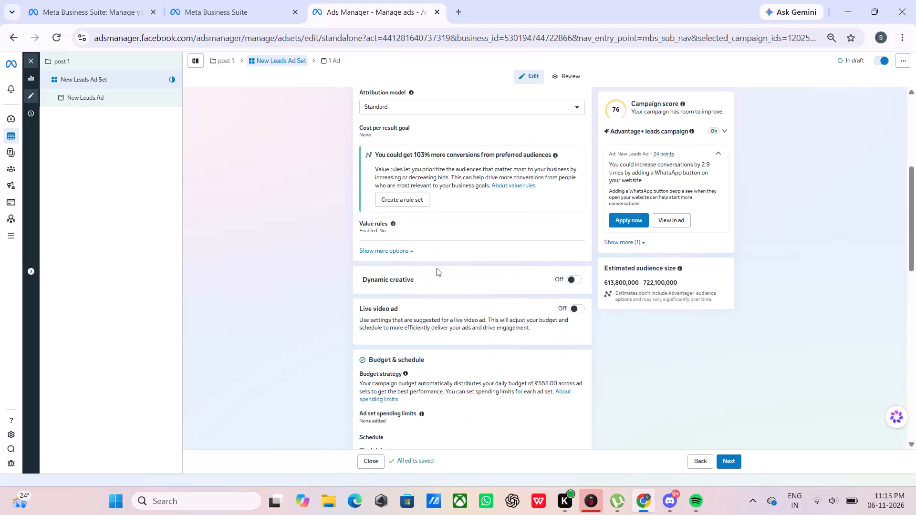
Change the ad set's conversion location to Instant forms.
scroll(436, 254, up, 4)
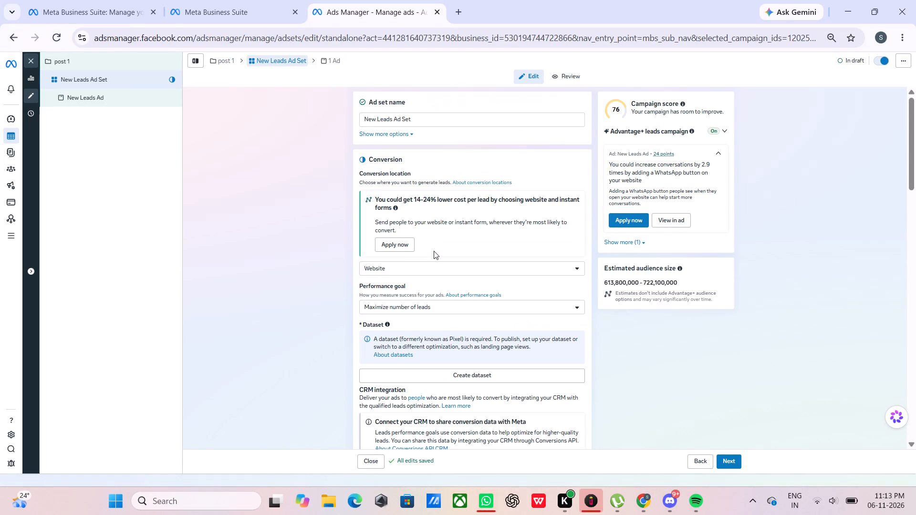
scroll(432, 251, up, 4)
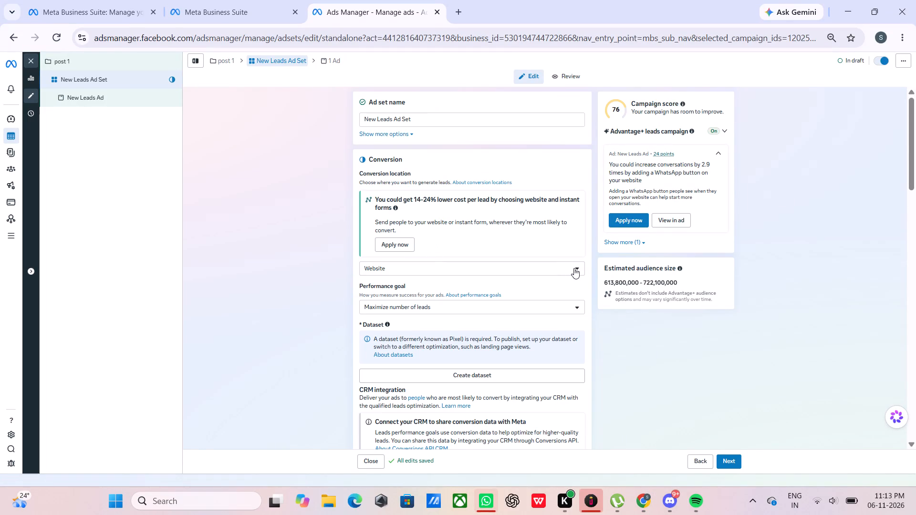
click(574, 268)
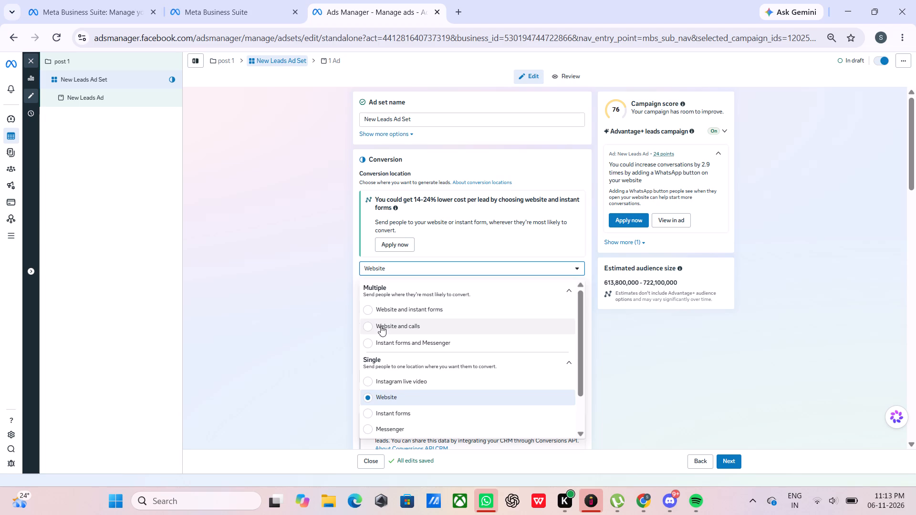
scroll(381, 326, down, 2)
scroll(381, 326, up, 1)
Set the ad set's conversion location to the single option Instant forms.
scroll(416, 342, down, 1)
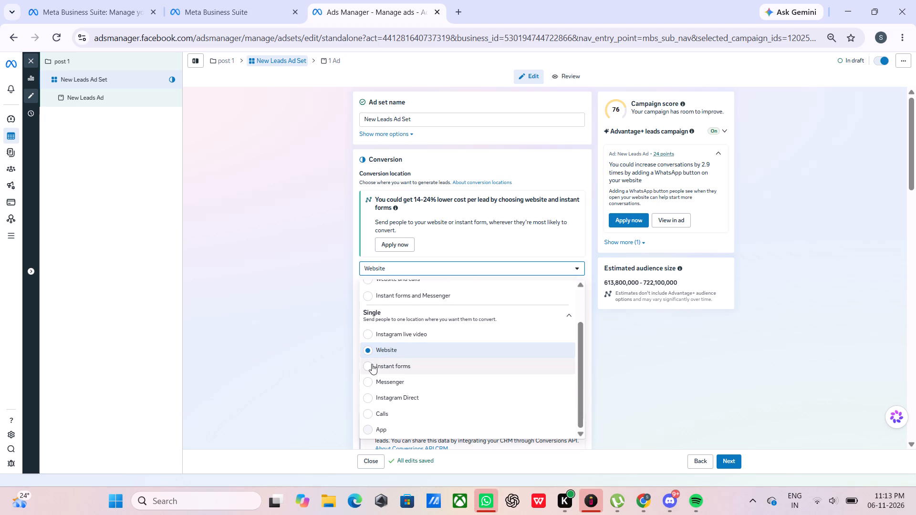
click(372, 364)
click(366, 364)
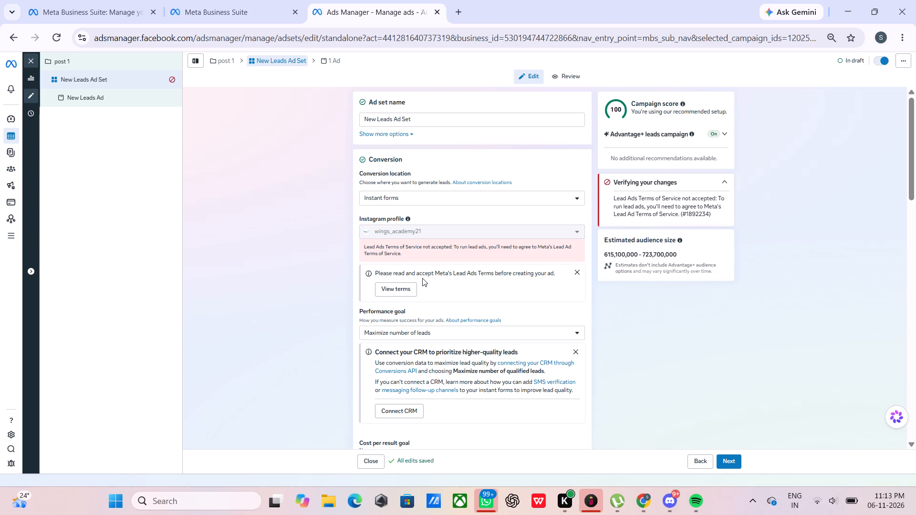
View Meta's Lead Ads Terms for the ad set, go through them to the end and agree to the terms and conditions.
click(396, 287)
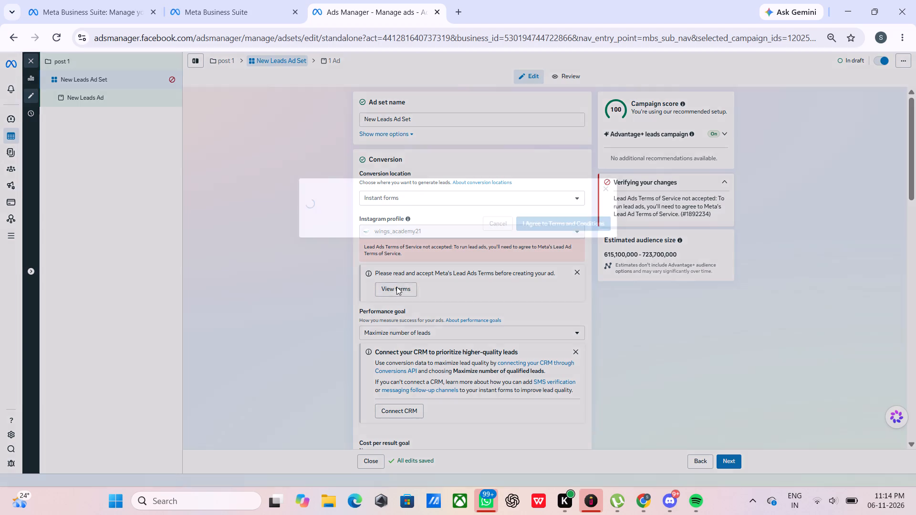
click(556, 322)
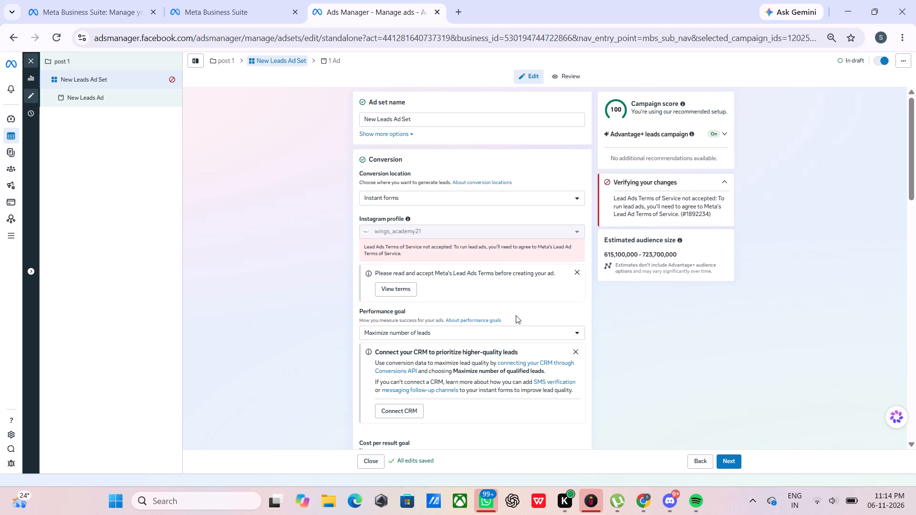
click(399, 289)
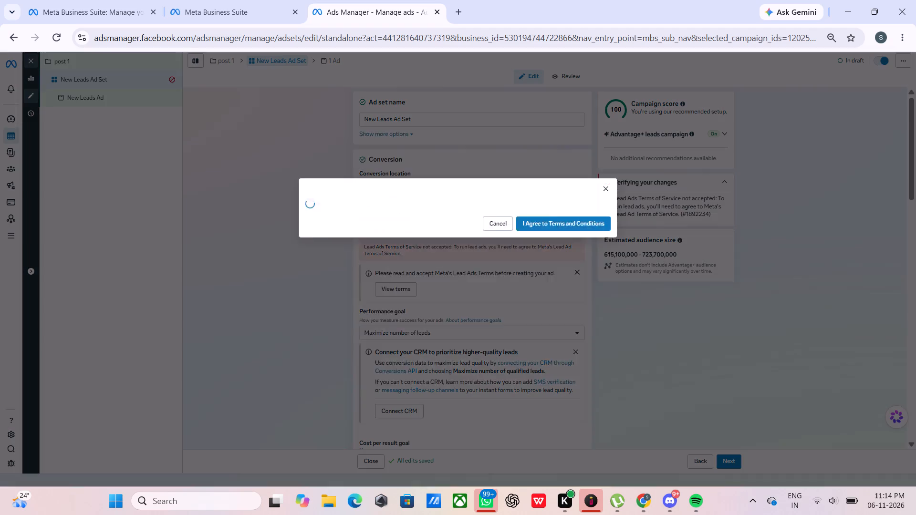
scroll(445, 218, down, 7)
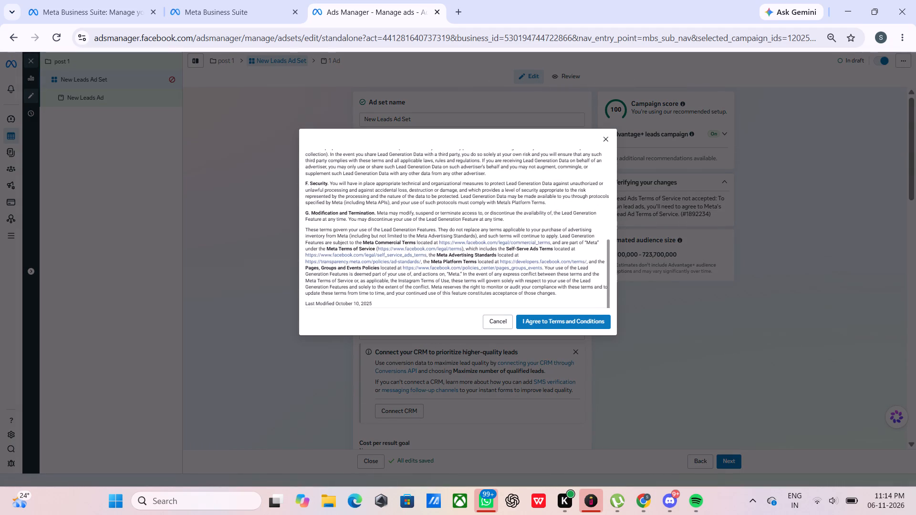
scroll(445, 218, down, 5)
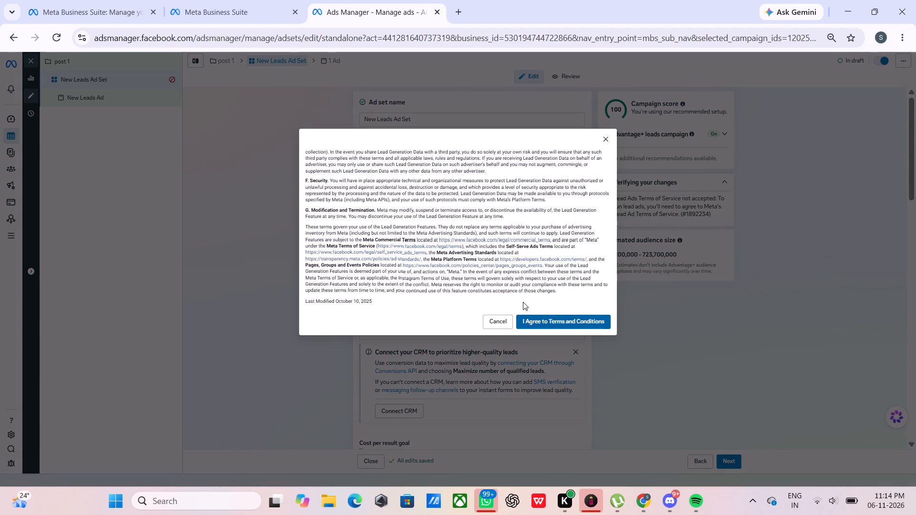
Agree to Meta's Lead Ads Terms and collapse the verification notice.
scroll(458, 242, down, 4)
click(542, 320)
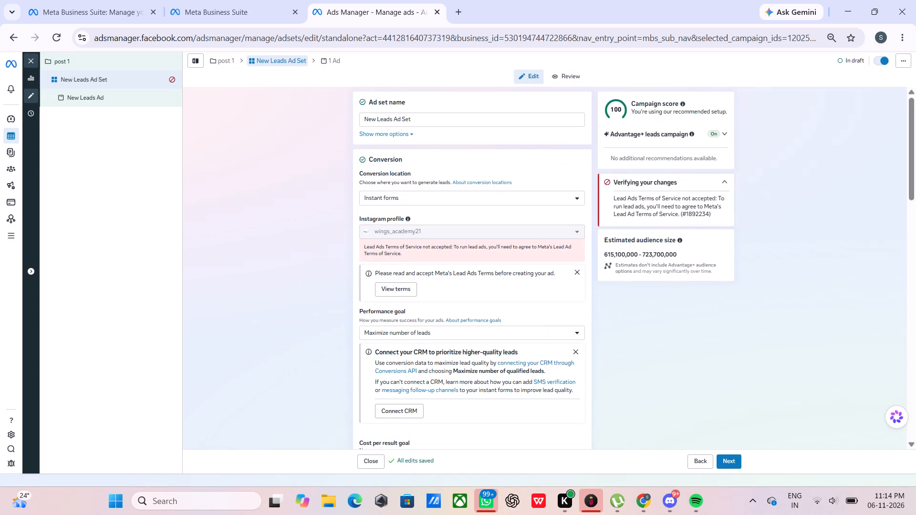
click(724, 183)
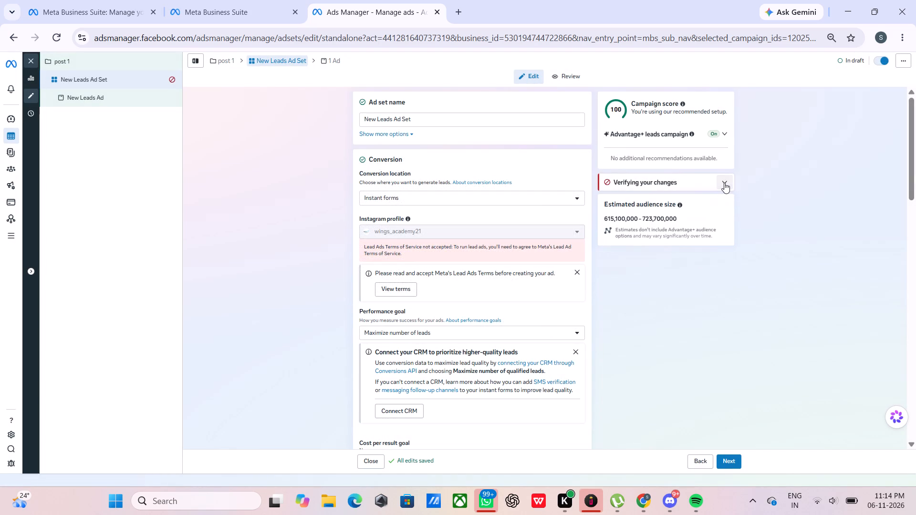
Schedule the ad set to start on Nov 7, 2026 at 12:00 AM.
scroll(475, 262, down, 1)
scroll(514, 287, down, 2)
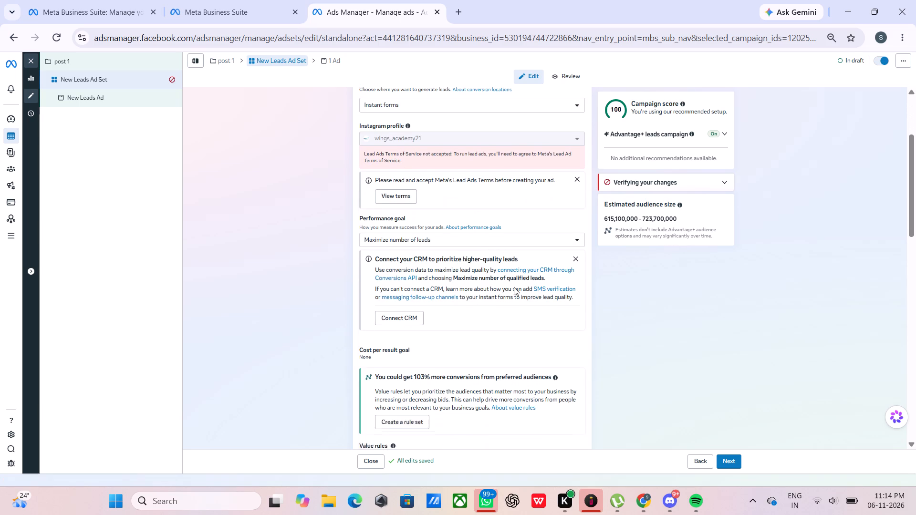
scroll(514, 287, down, 2)
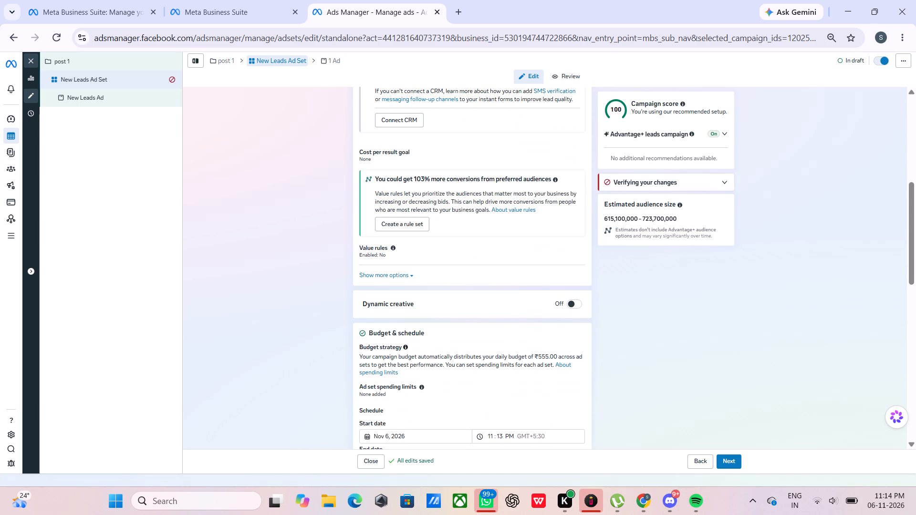
scroll(514, 287, down, 3)
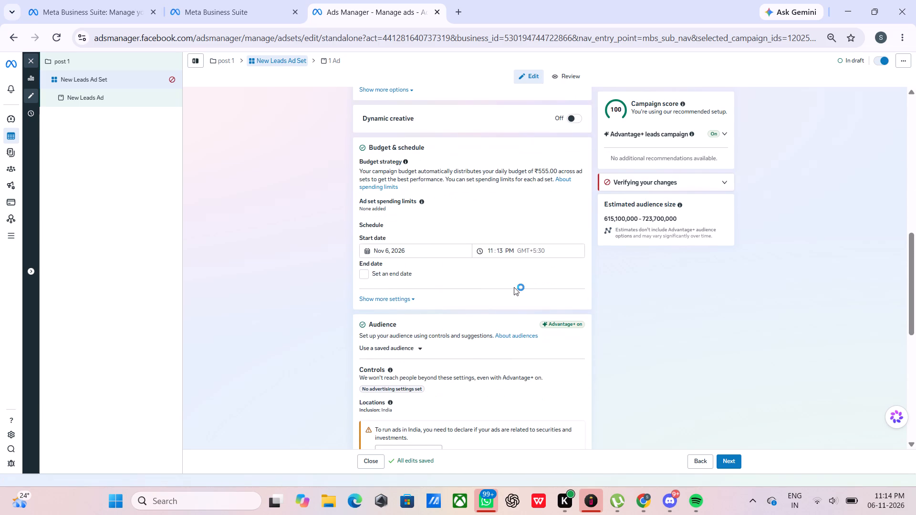
click(391, 251)
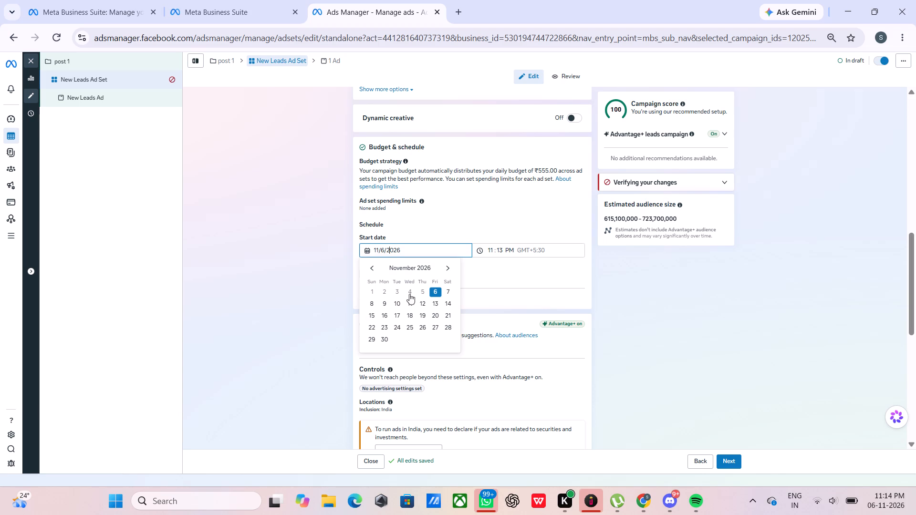
click(446, 291)
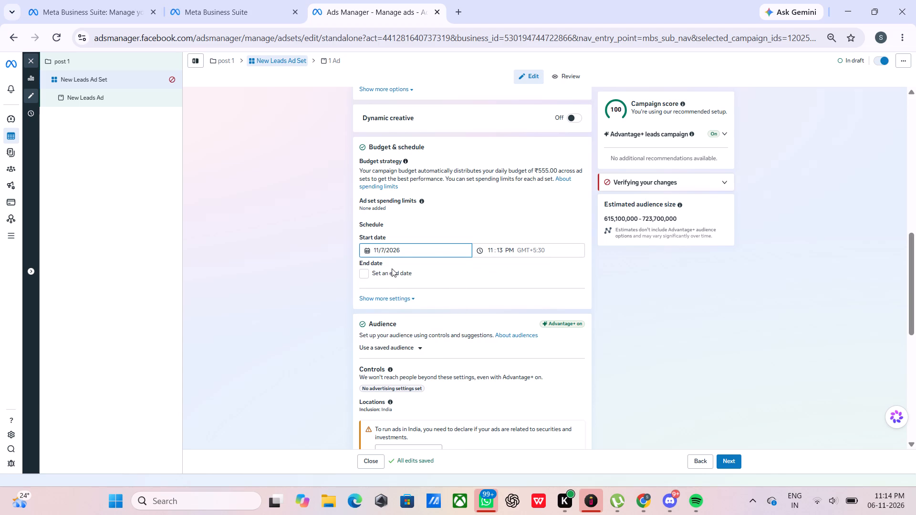
click(502, 250)
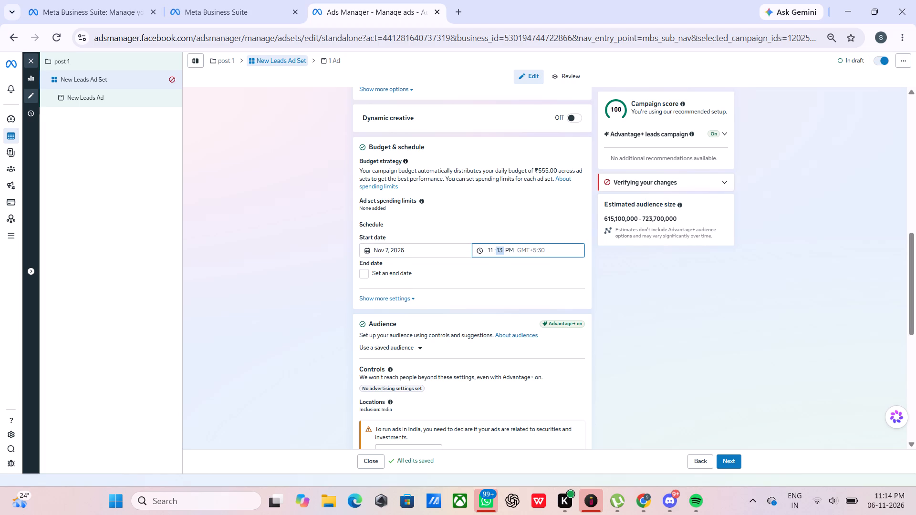
key(BackSpace)
key(Left)
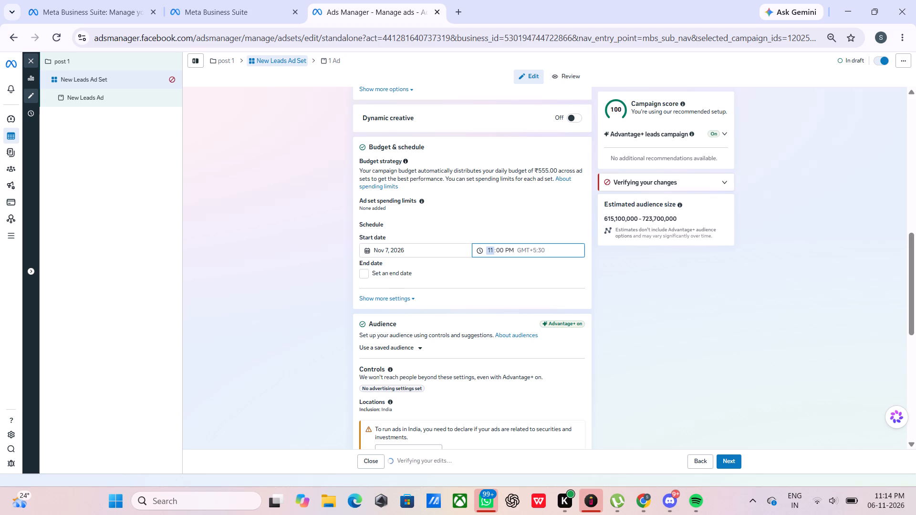
text(12)
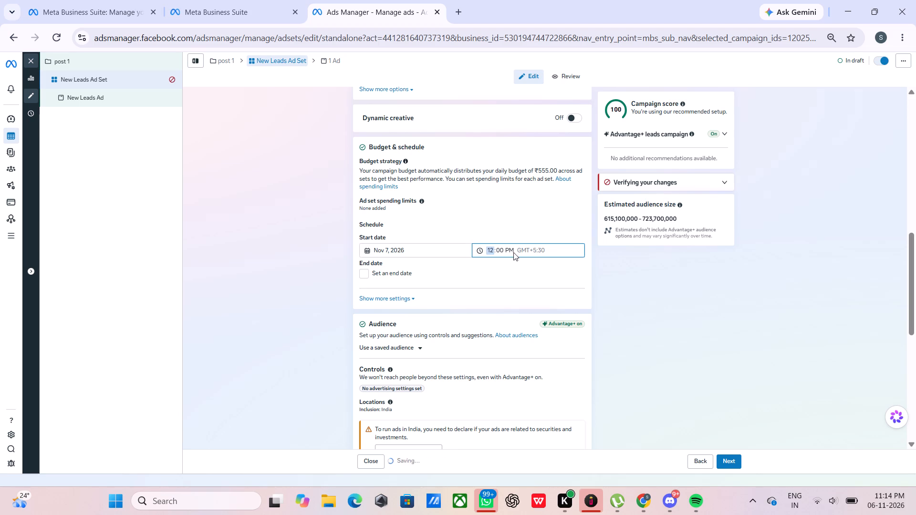
click(508, 250)
key(a)
Review the ad set's audience controls and suggestions, and continue to the ad settings.
scroll(434, 282, down, 3)
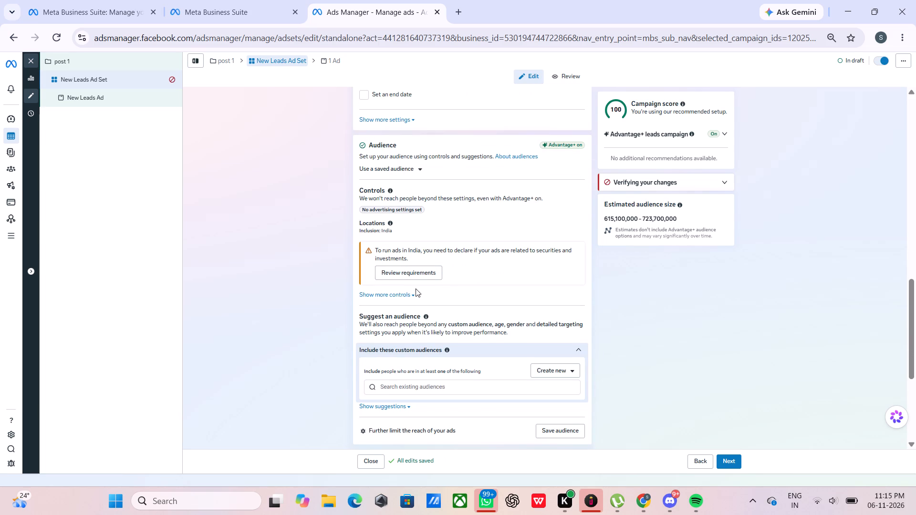
scroll(447, 289, down, 1)
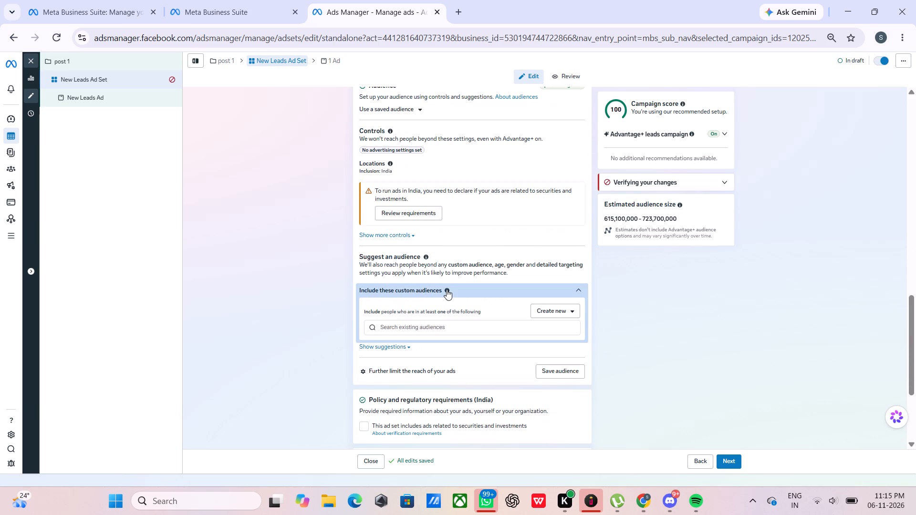
Show the additional placement settings of the ad set and exclude Audience Network from the platforms, keeping Facebook and Instagram.
scroll(452, 249, down, 1)
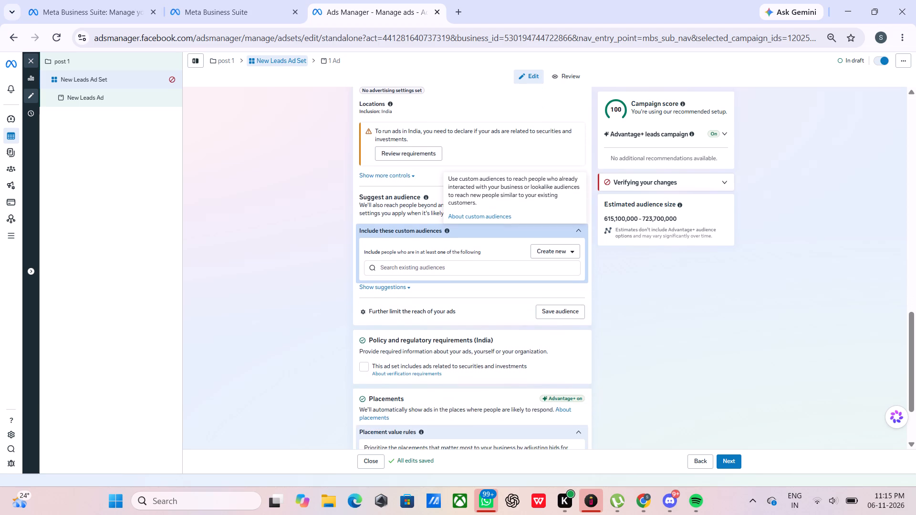
scroll(452, 249, down, 4)
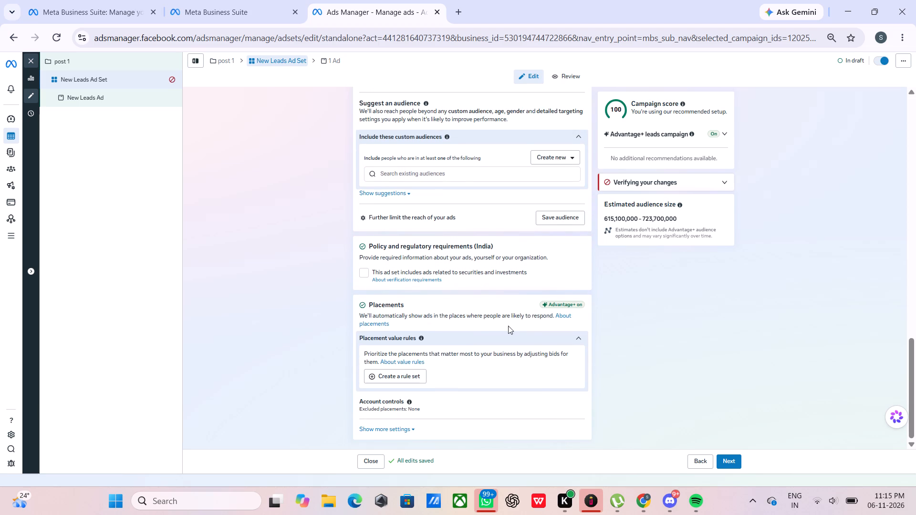
scroll(561, 343, down, 2)
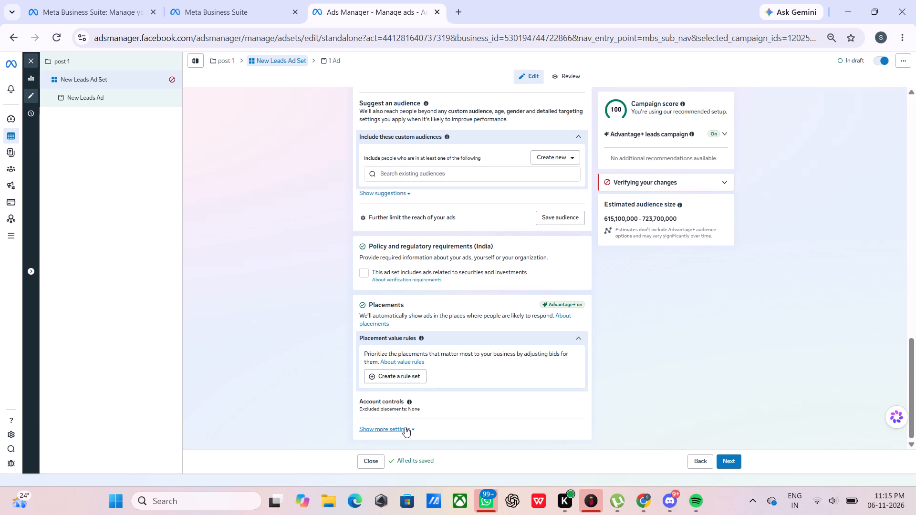
click(405, 427)
scroll(432, 366, down, 2)
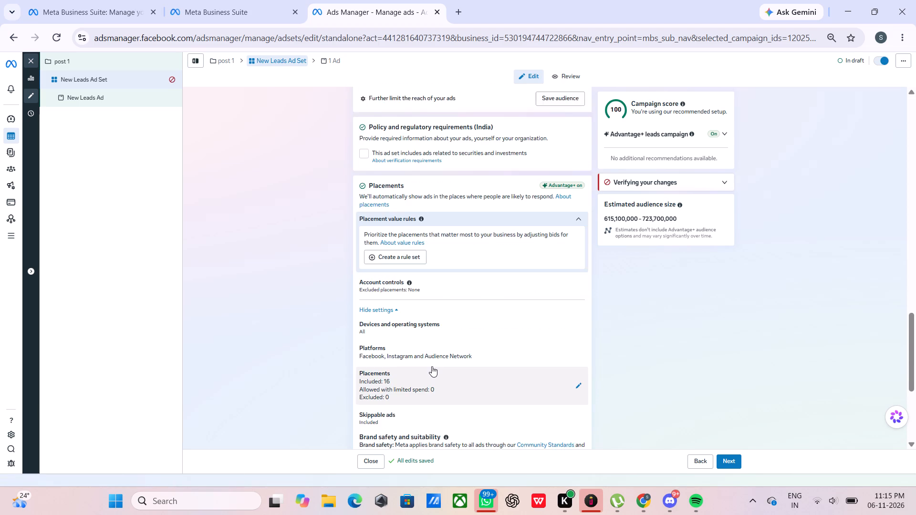
scroll(432, 366, down, 3)
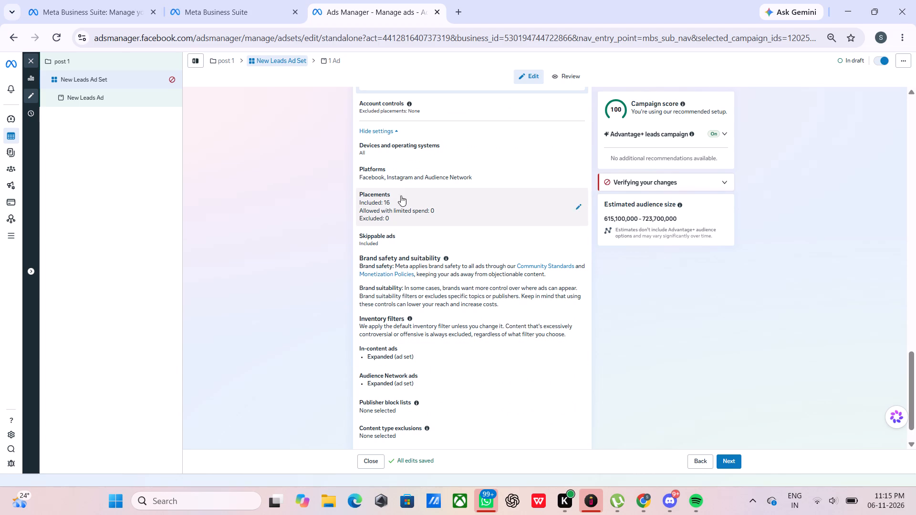
click(410, 173)
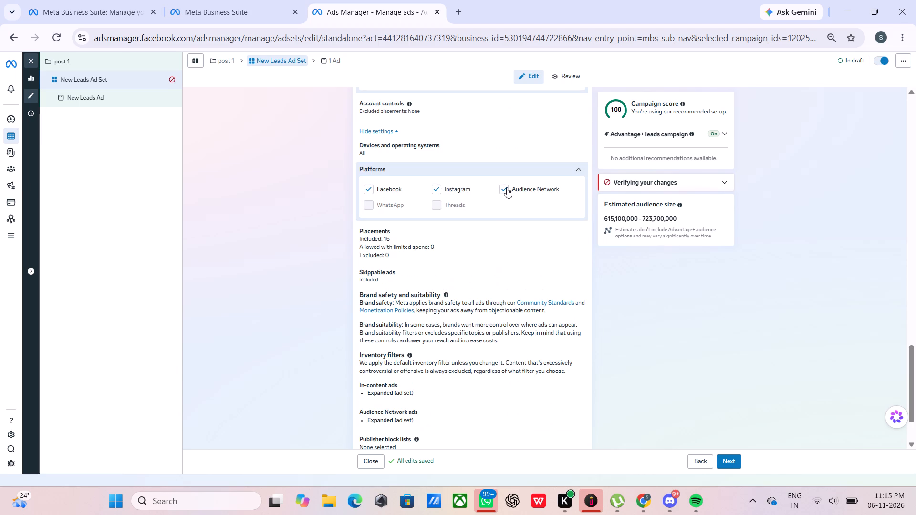
click(500, 186)
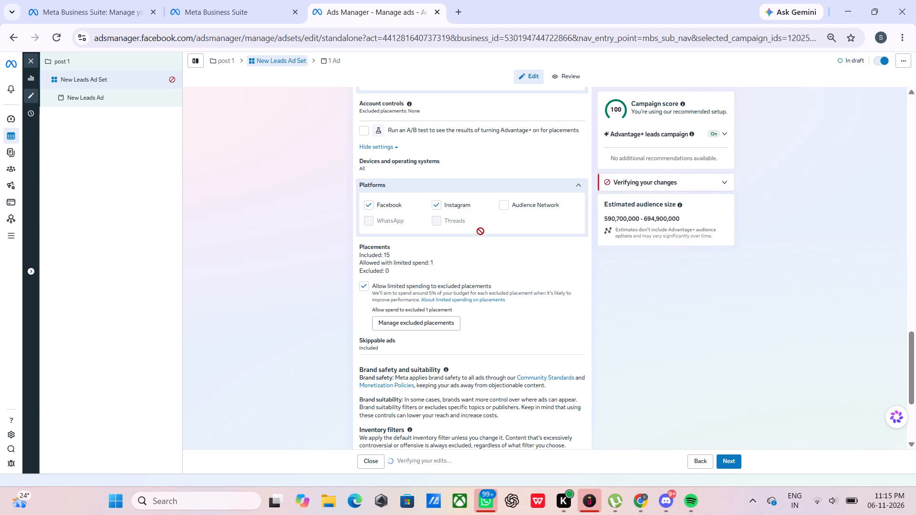
Review the ad set's remaining placement, brand safety and inventory filter settings, and continue to the New Leads Ad settings.
scroll(476, 241, down, 4)
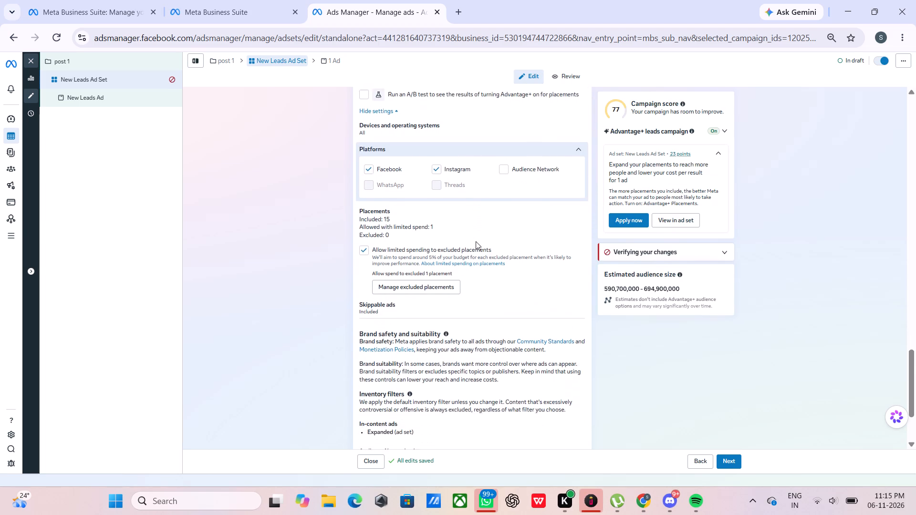
scroll(476, 241, down, 4)
scroll(463, 319, up, 2)
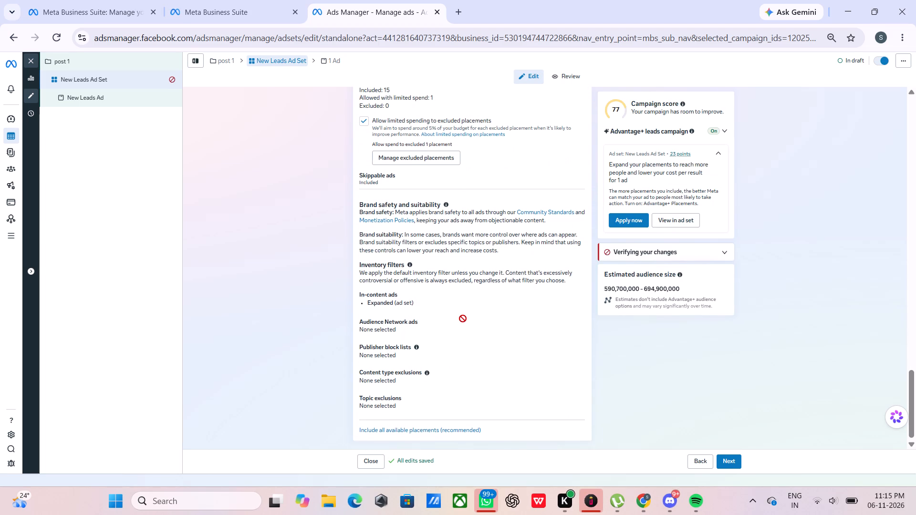
scroll(463, 319, up, 4)
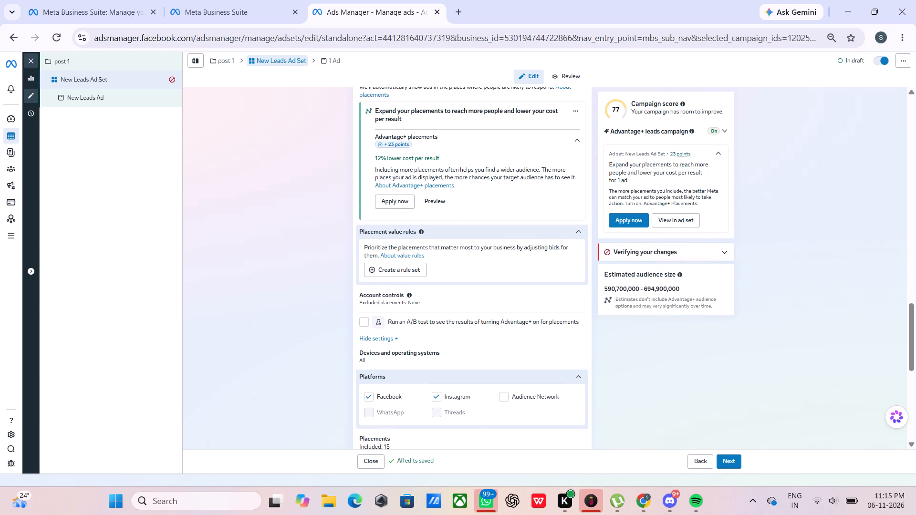
click(732, 458)
scroll(732, 458, up, 1)
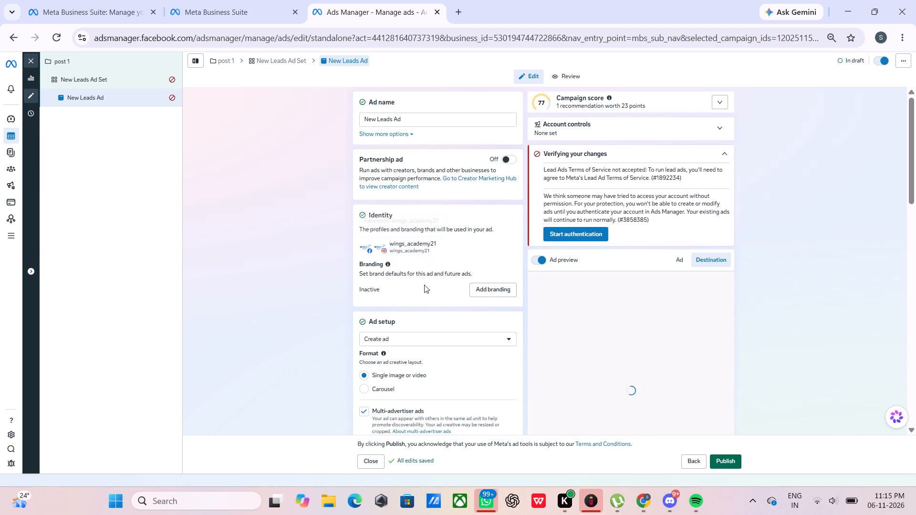
Review the new ad's settings, from identity and ad setup through instant form, creative and tracking.
scroll(424, 285, down, 3)
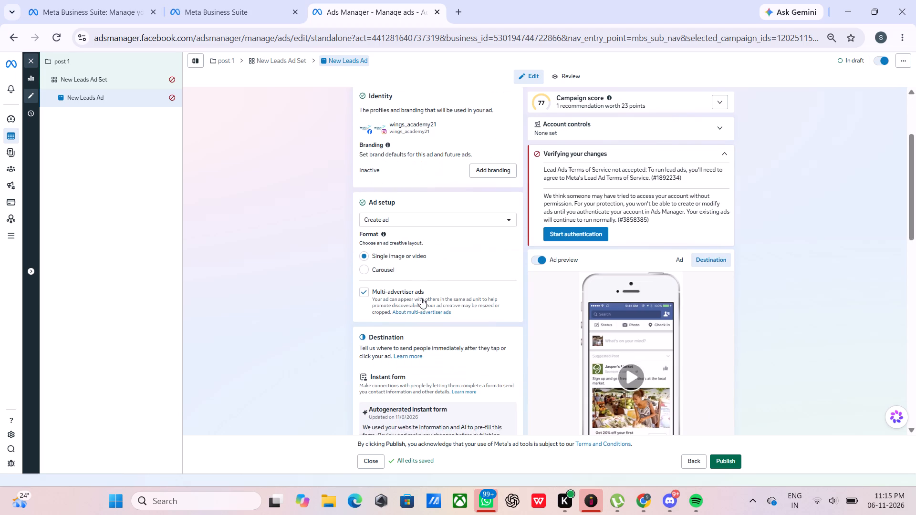
scroll(421, 298, down, 2)
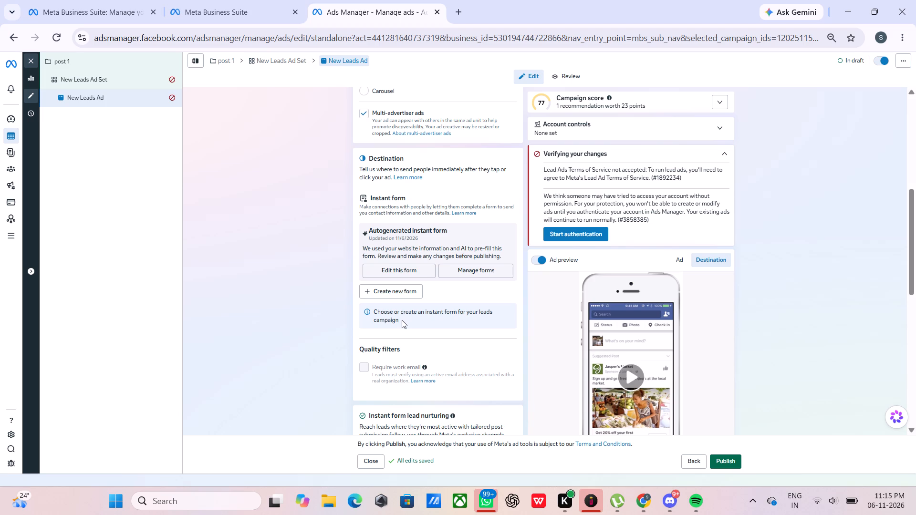
scroll(402, 320, down, 2)
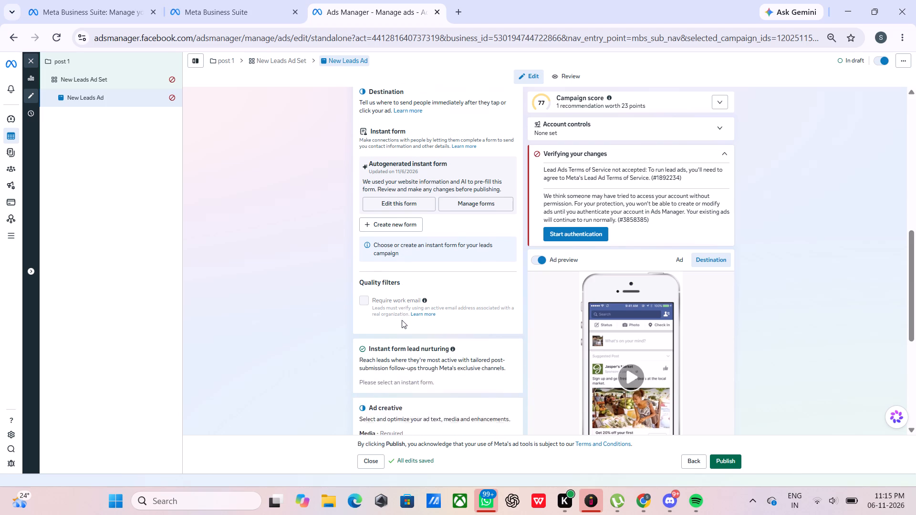
scroll(402, 320, down, 4)
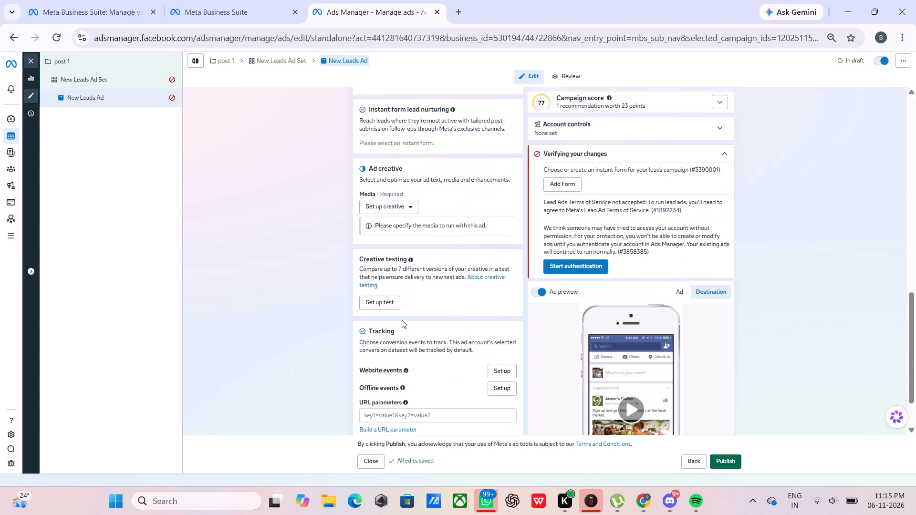
scroll(402, 320, down, 3)
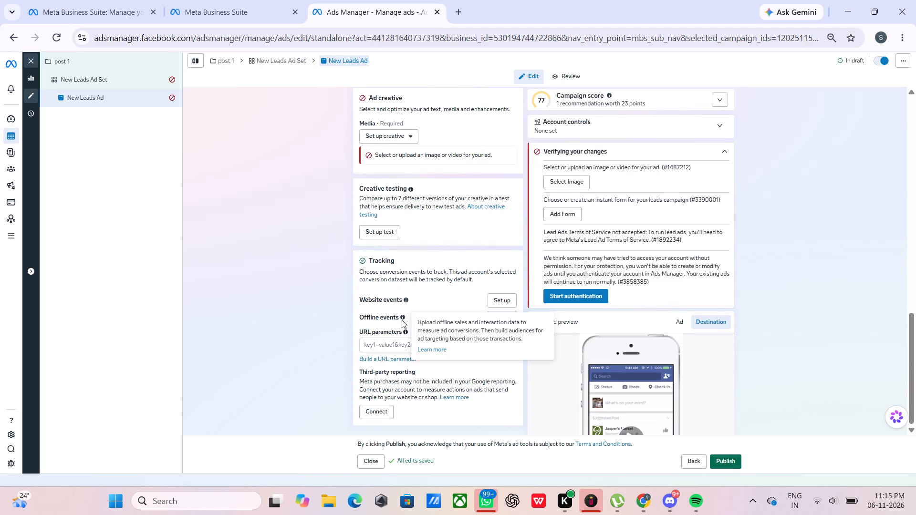
scroll(402, 320, down, 2)
Change the ad setup from creating an ad to Use existing post.
scroll(402, 320, up, 3)
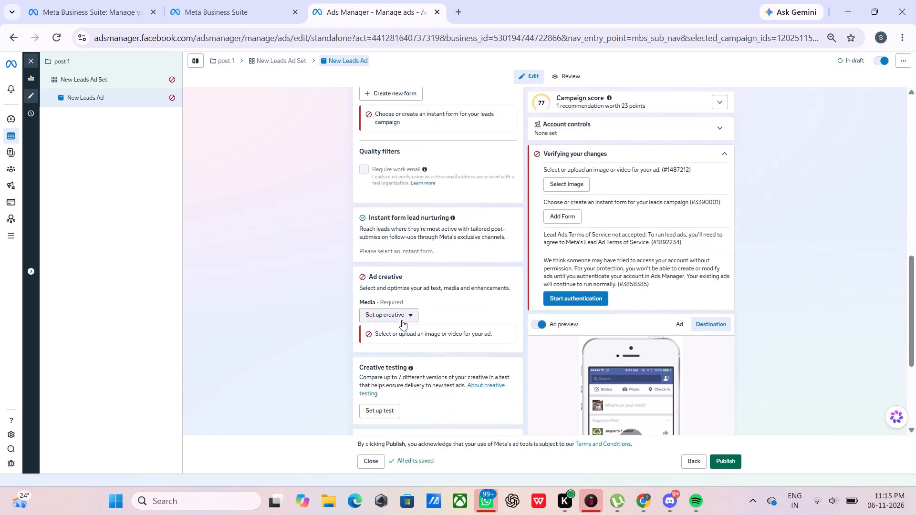
scroll(402, 320, up, 8)
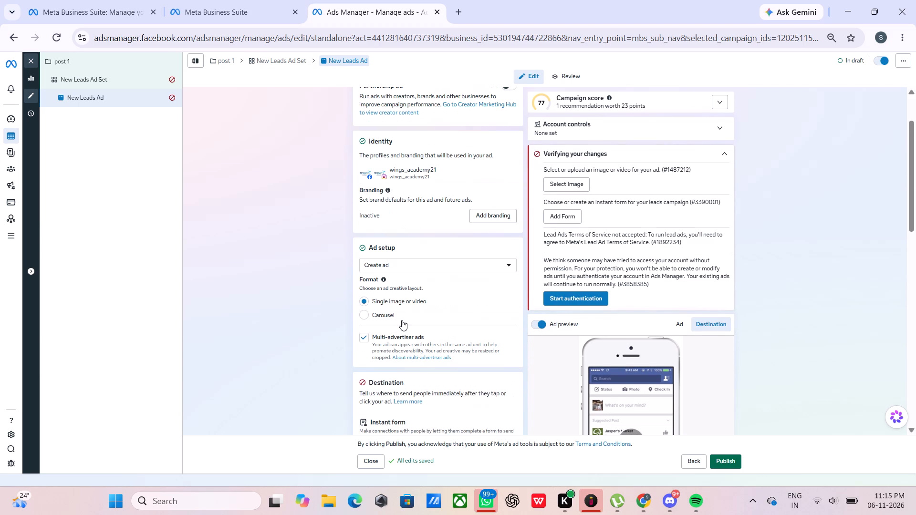
click(480, 267)
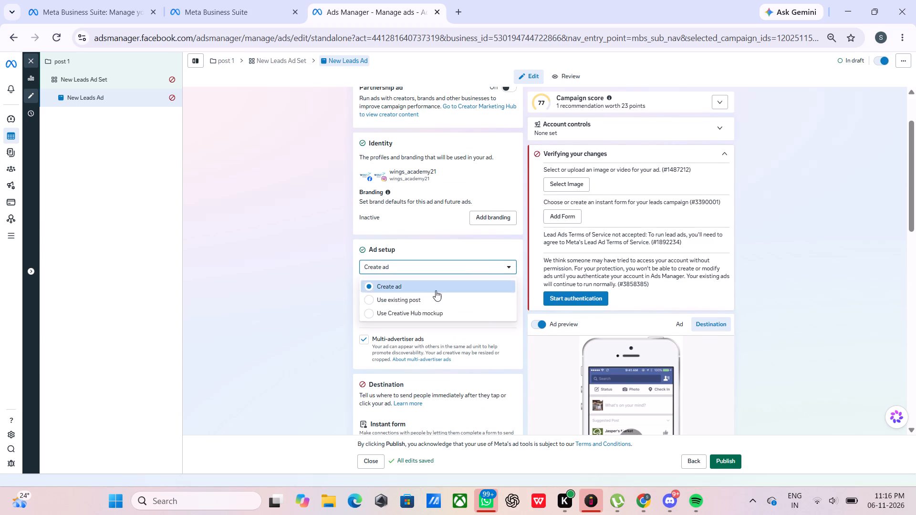
click(377, 300)
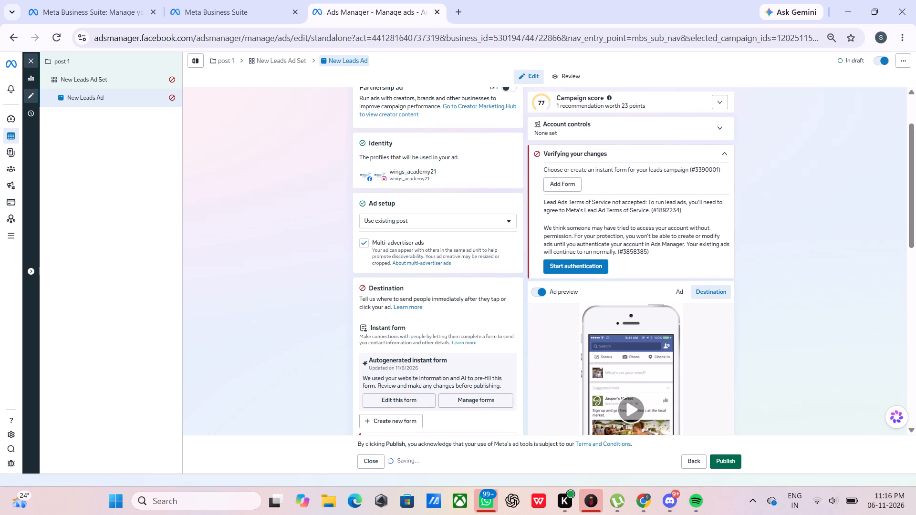
Browse the Instagram posts available for the ad creative, and close the post selection without choosing one.
scroll(385, 295, down, 7)
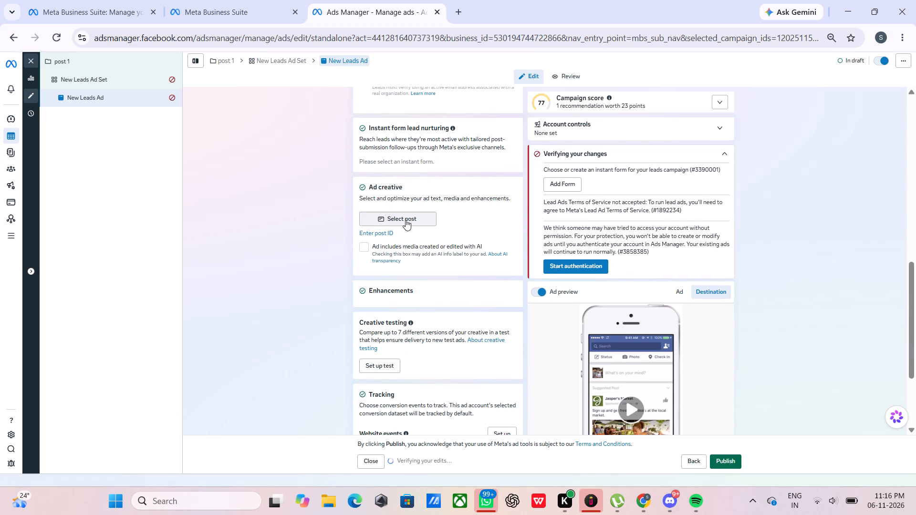
click(406, 220)
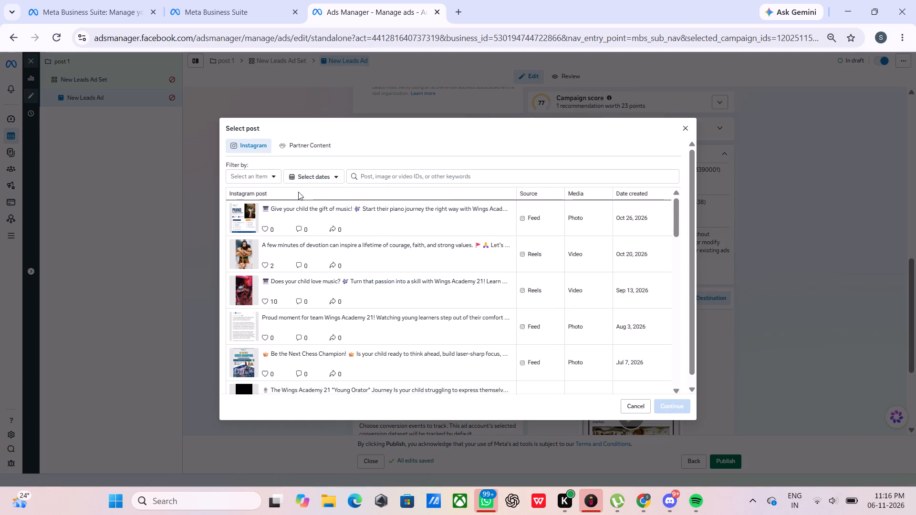
scroll(422, 264, down, 3)
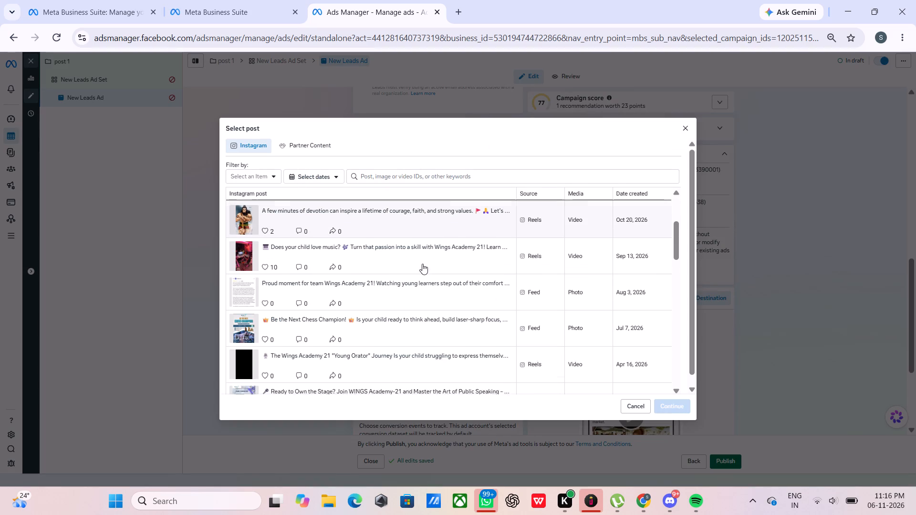
scroll(422, 264, down, 10)
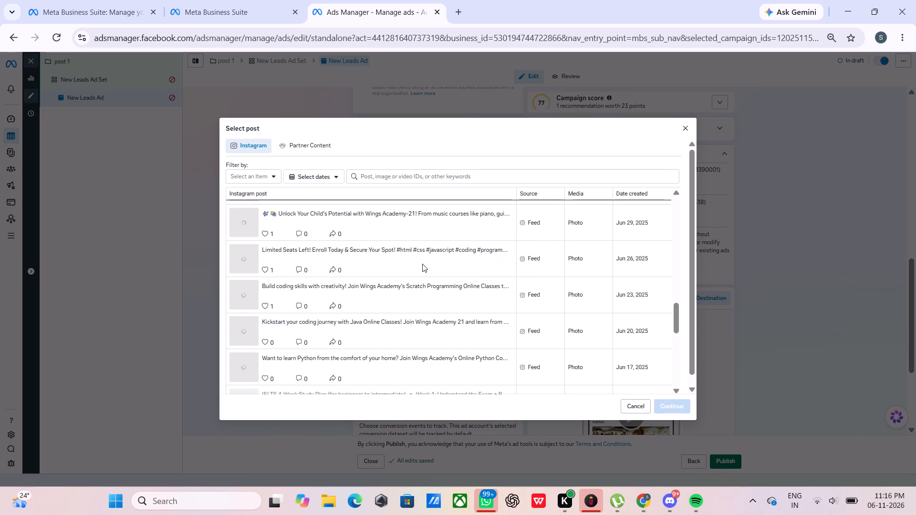
scroll(422, 264, down, 2)
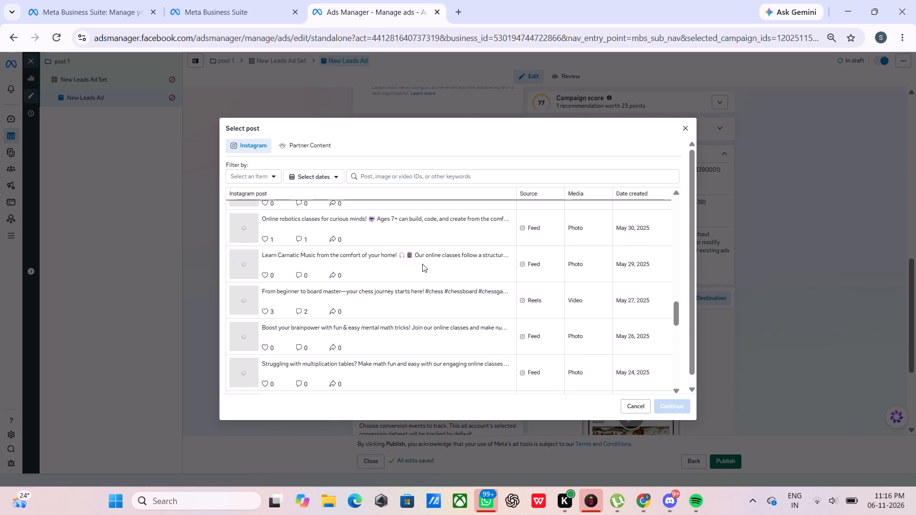
scroll(422, 264, down, 3)
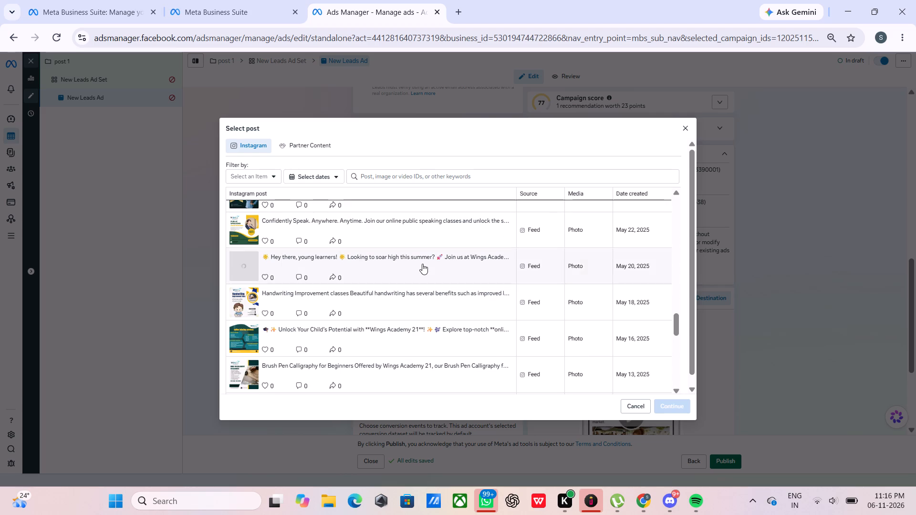
scroll(422, 264, down, 3)
scroll(422, 264, up, 6)
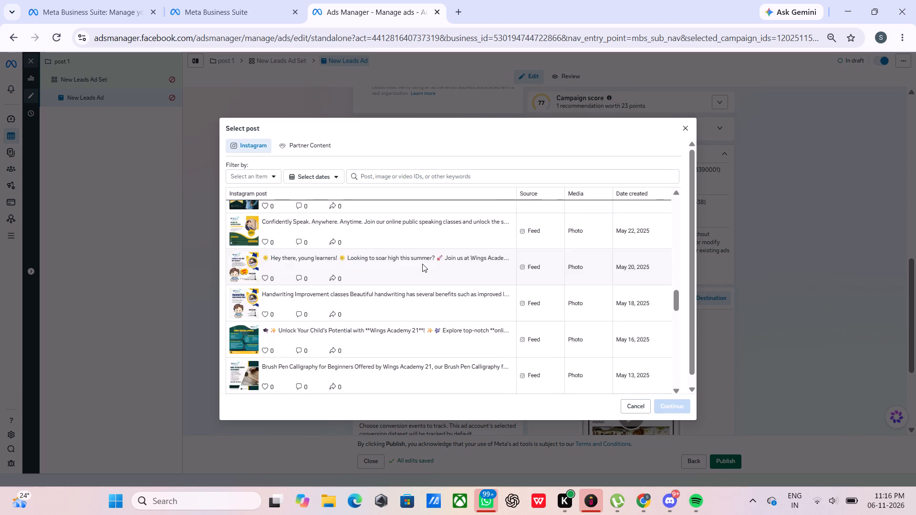
scroll(422, 264, up, 19)
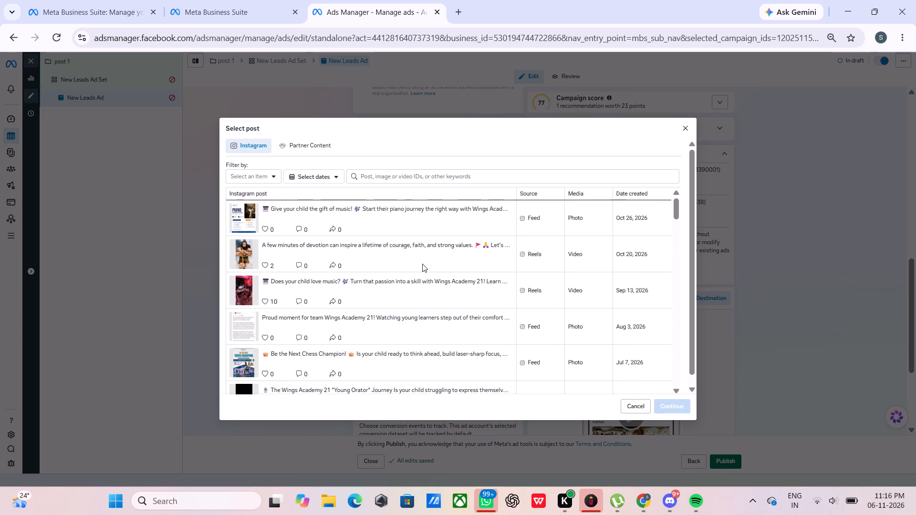
scroll(422, 264, up, 8)
click(681, 127)
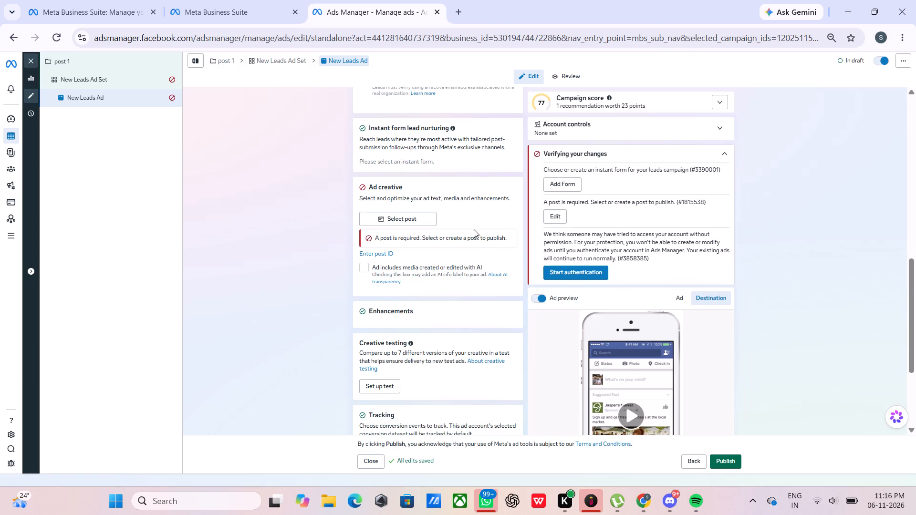
Review the ad's creative testing and tracking sections, and return to the instant form options under Destination.
scroll(463, 230, down, 2)
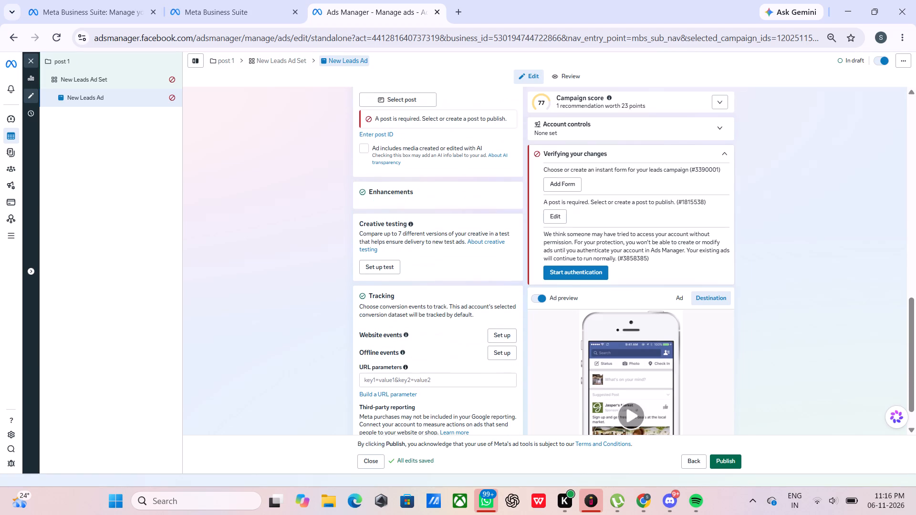
scroll(463, 230, down, 7)
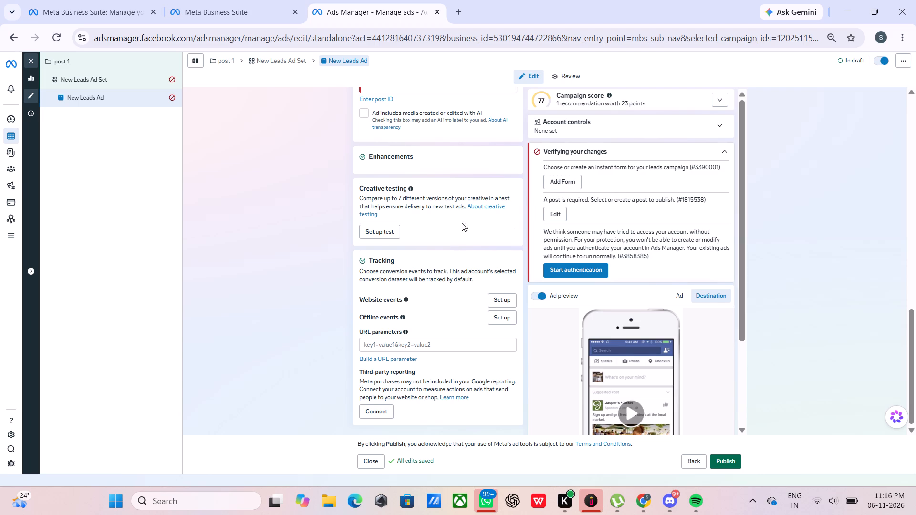
scroll(448, 227, up, 5)
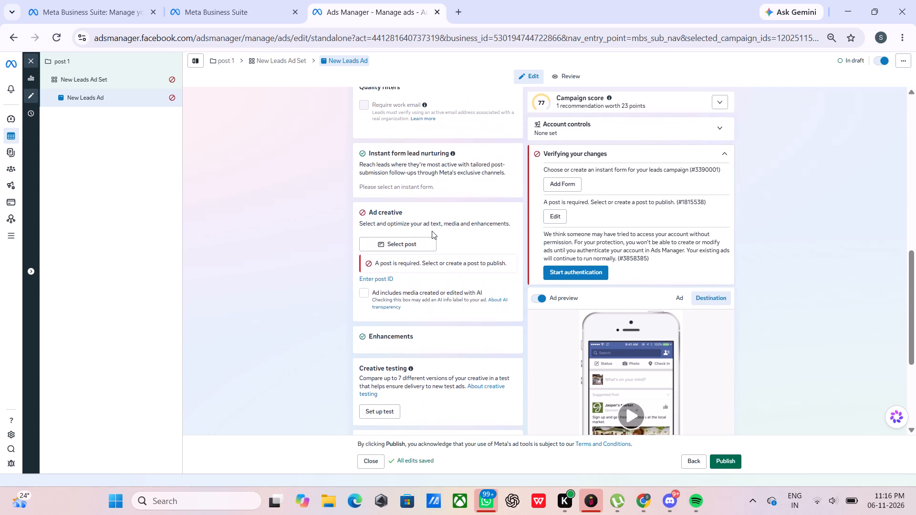
scroll(413, 263, up, 2)
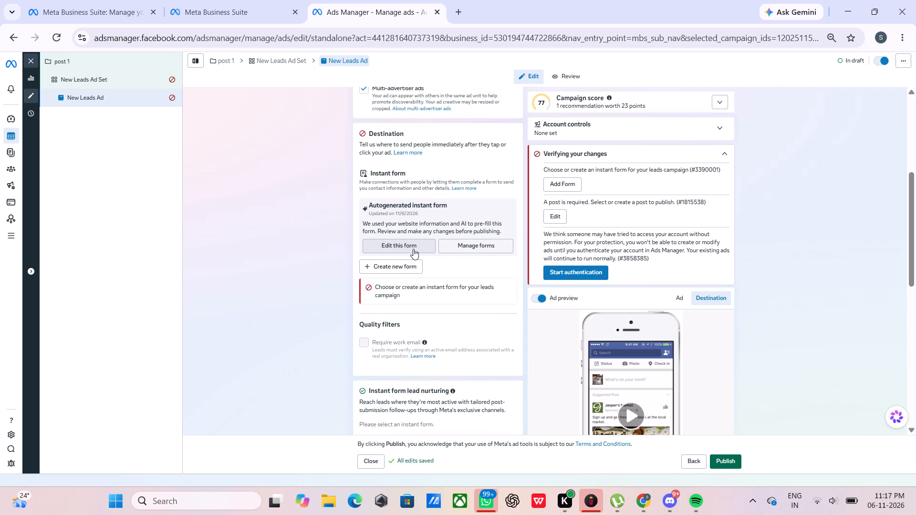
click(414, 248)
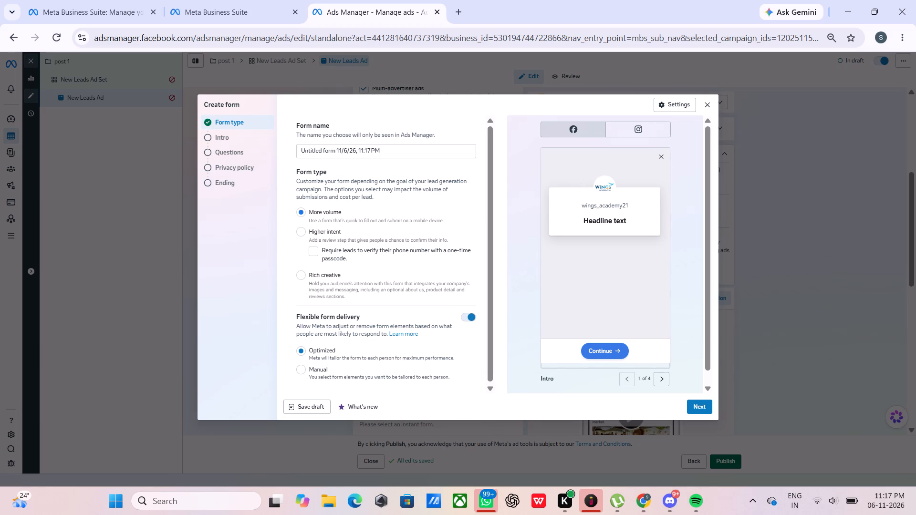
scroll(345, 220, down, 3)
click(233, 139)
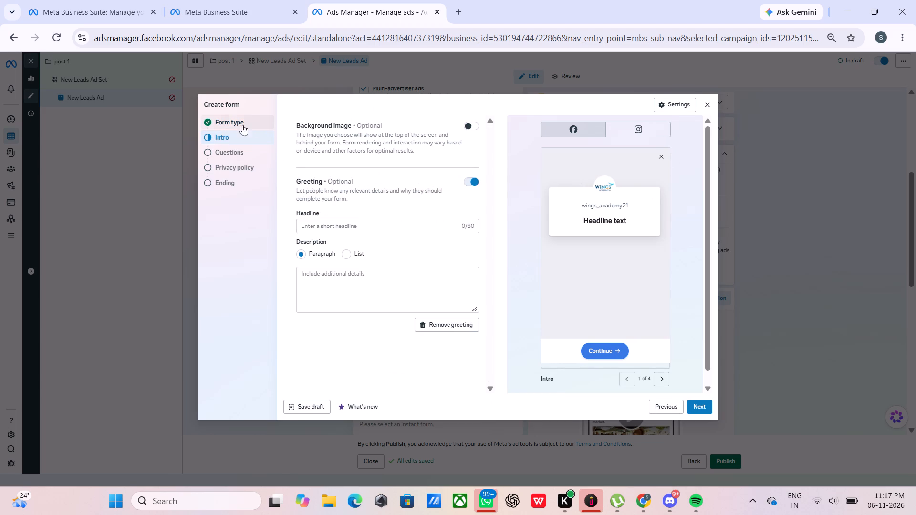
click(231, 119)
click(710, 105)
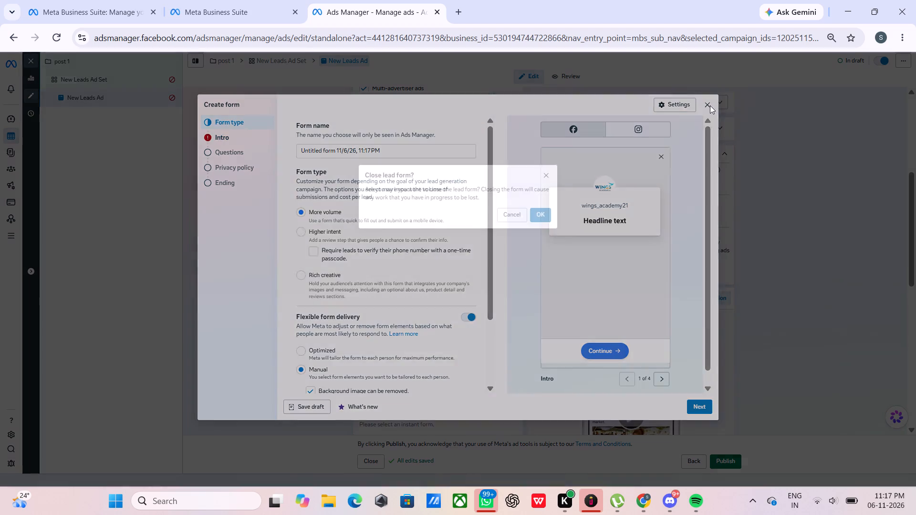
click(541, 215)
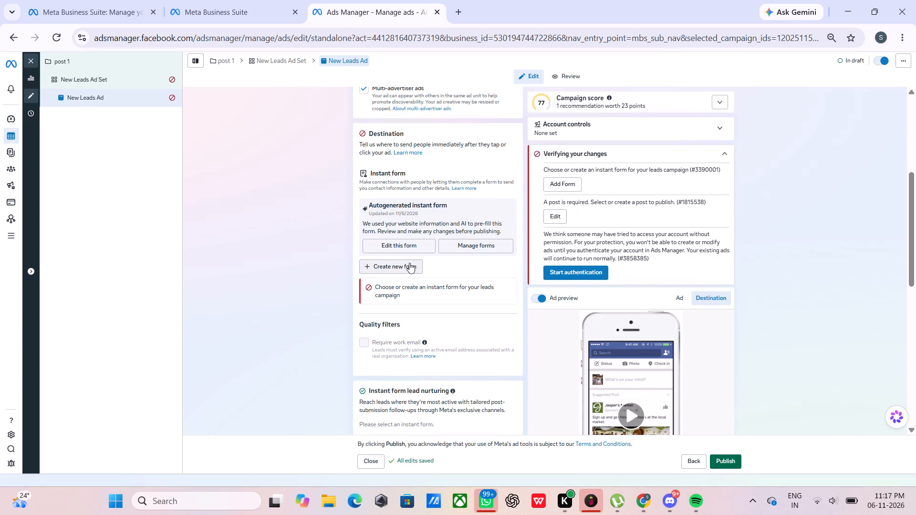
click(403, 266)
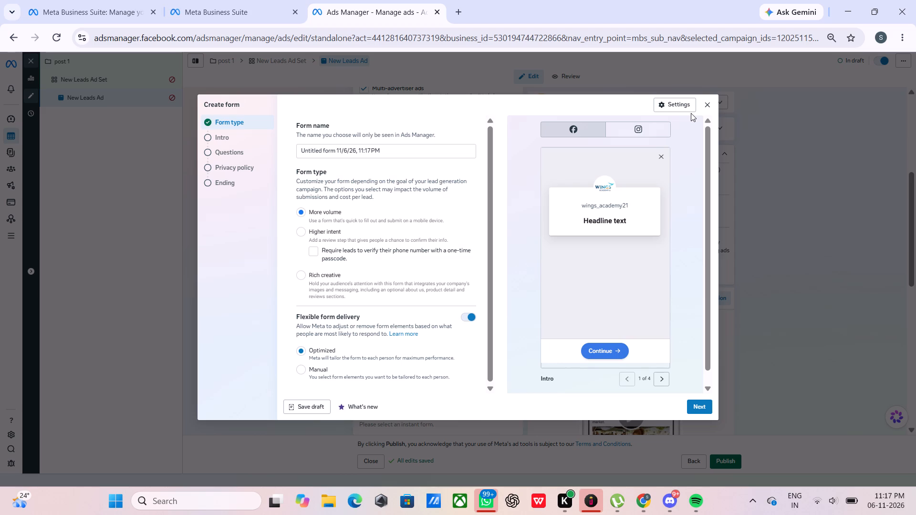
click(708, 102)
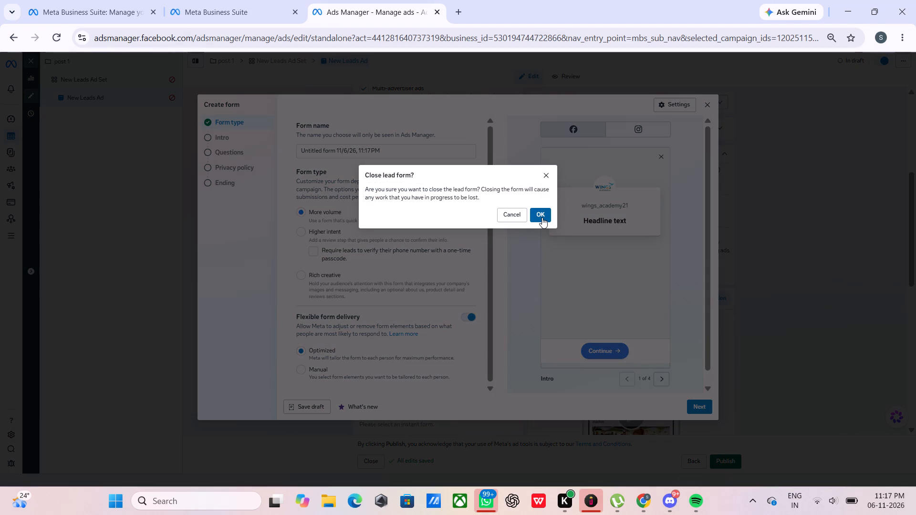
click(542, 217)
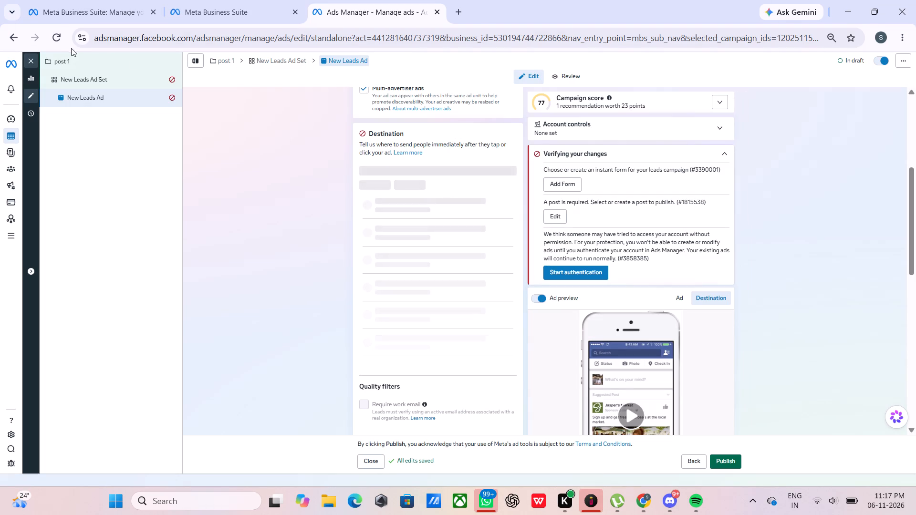
Return to the campaign-level settings of post 1.
click(69, 62)
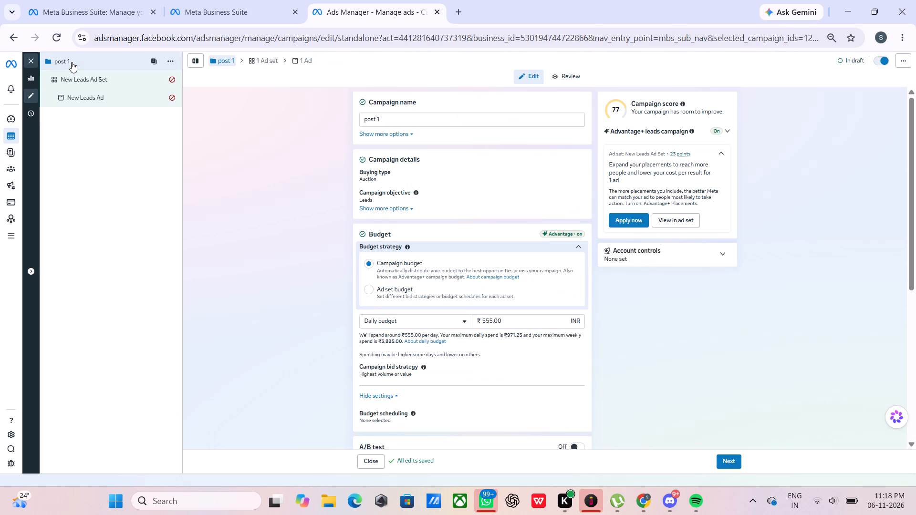
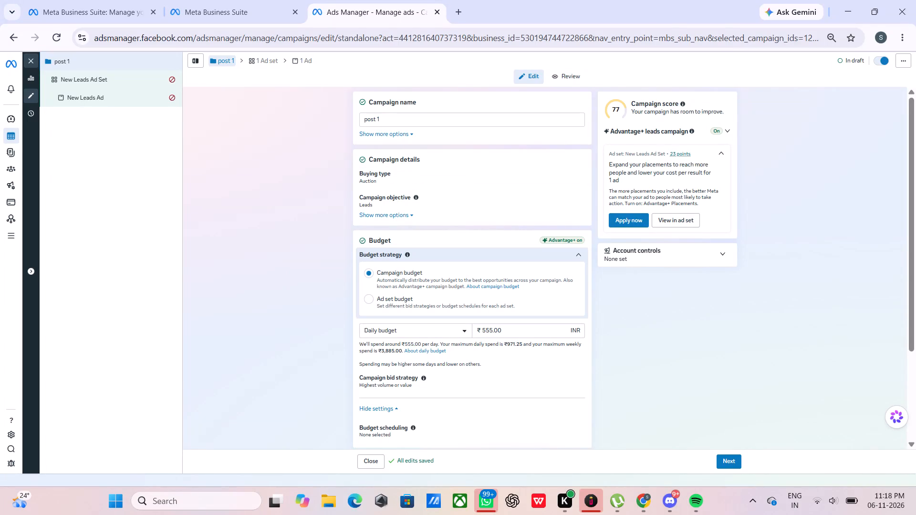
Set the daily campaign budget of post 1 to ₹250.00.
drag(491, 331, 478, 330)
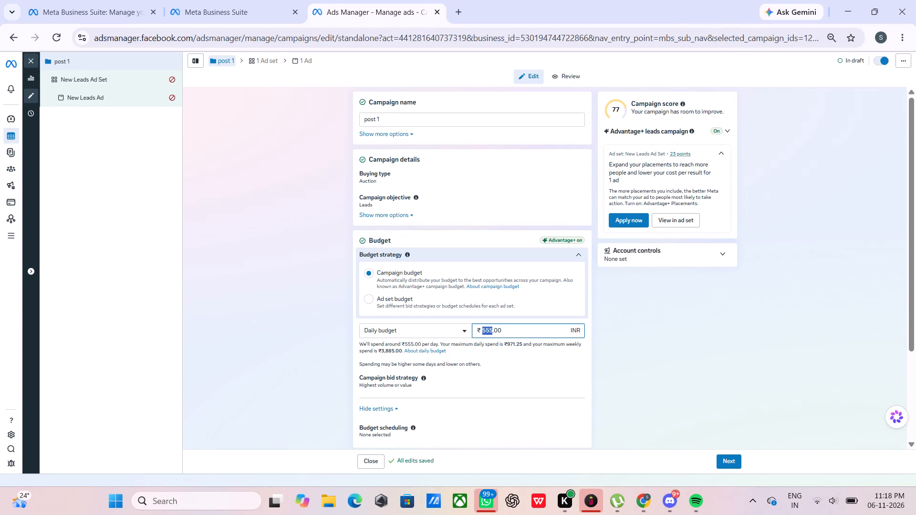
text(250)
click(701, 316)
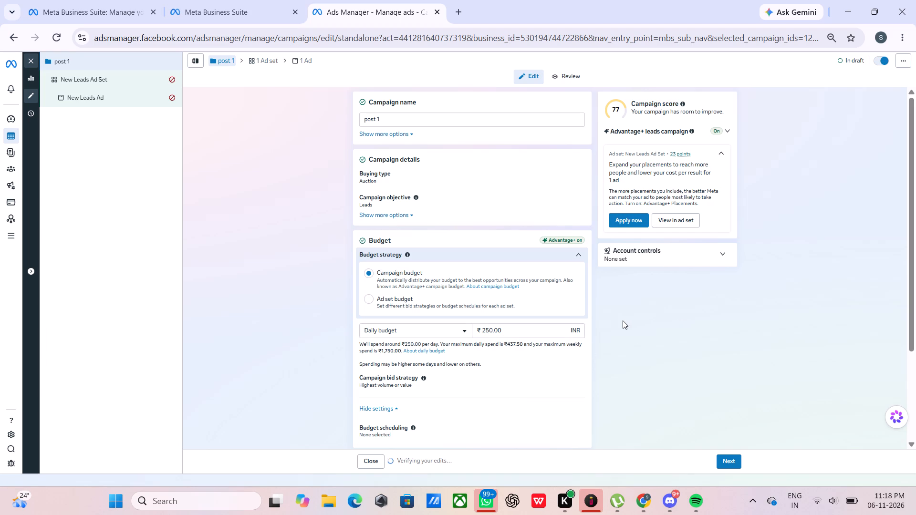
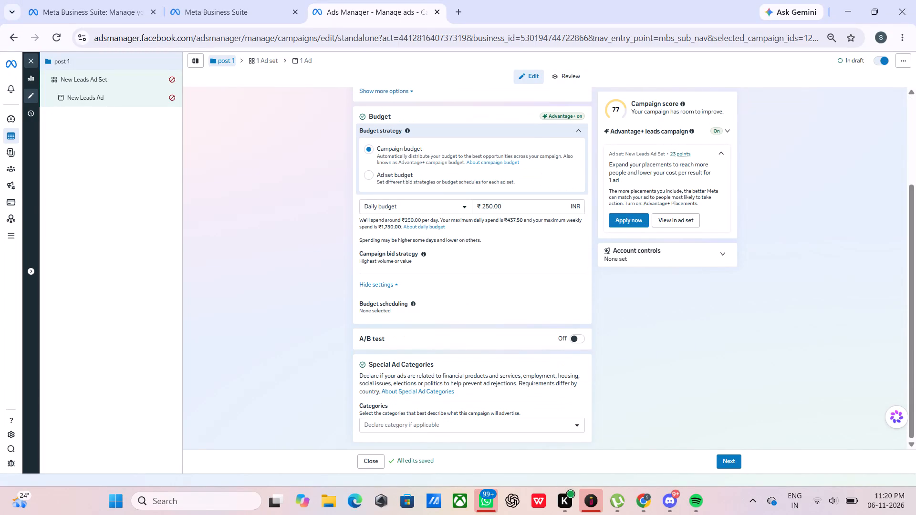
Review the post 1 campaign settings, from campaign name and details through budget, A/B test and special ad categories.
scroll(441, 377, down, 2)
scroll(441, 377, up, 6)
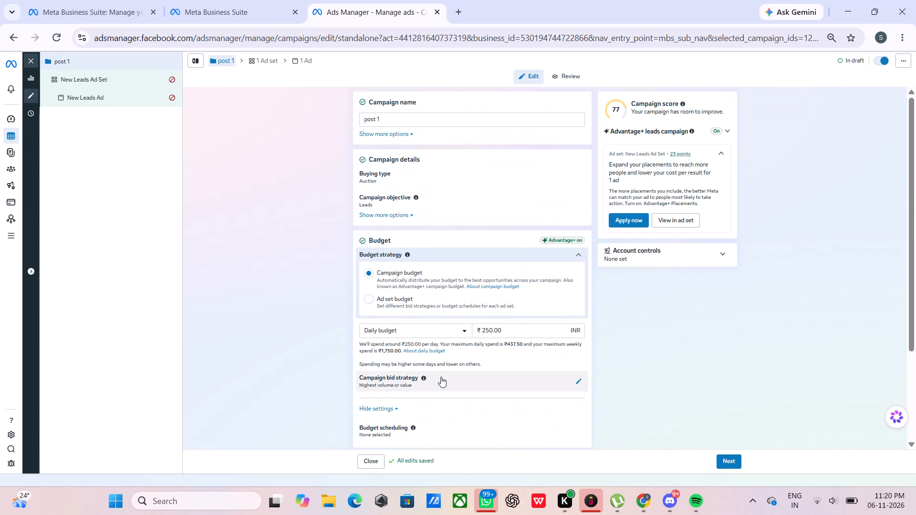
scroll(441, 377, up, 12)
scroll(472, 307, down, 2)
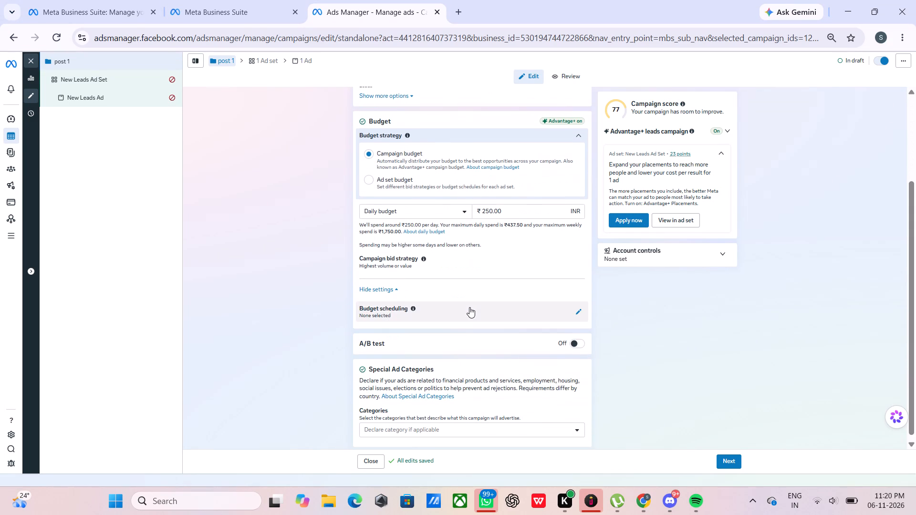
scroll(469, 307, down, 8)
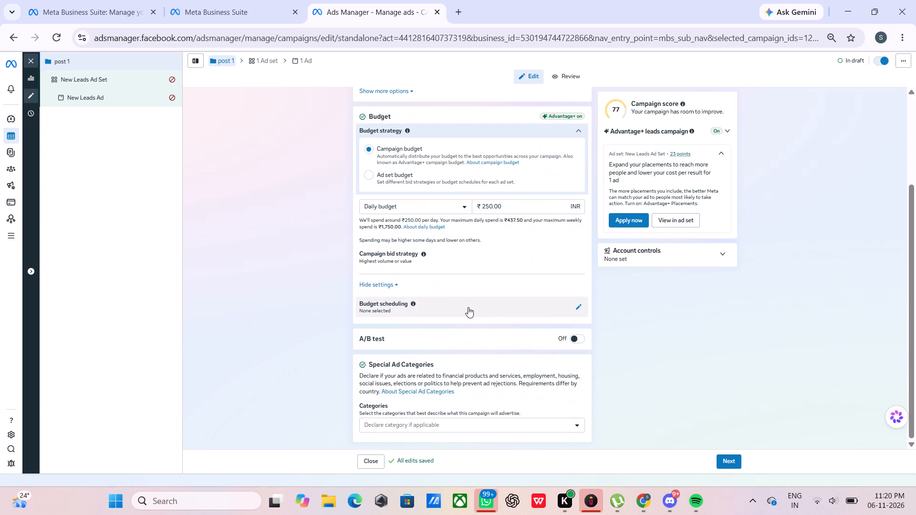
scroll(468, 307, up, 4)
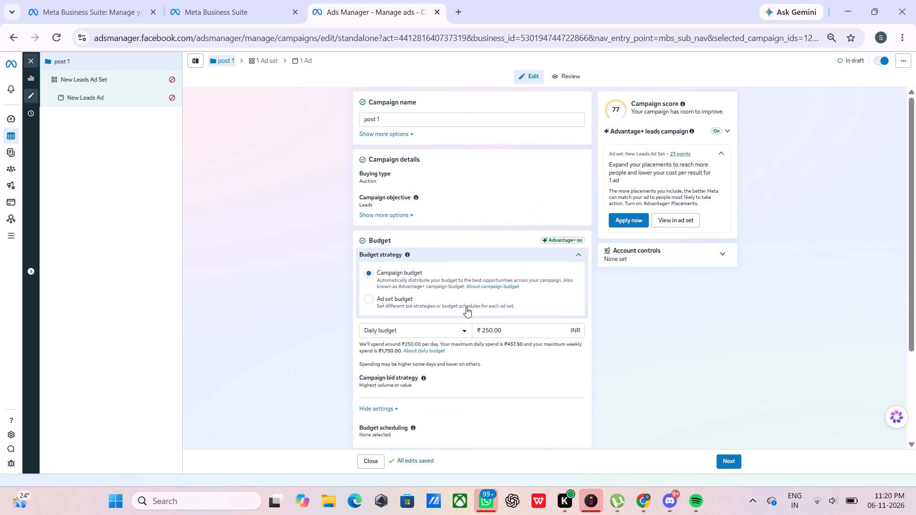
scroll(466, 307, down, 4)
scroll(465, 308, up, 3)
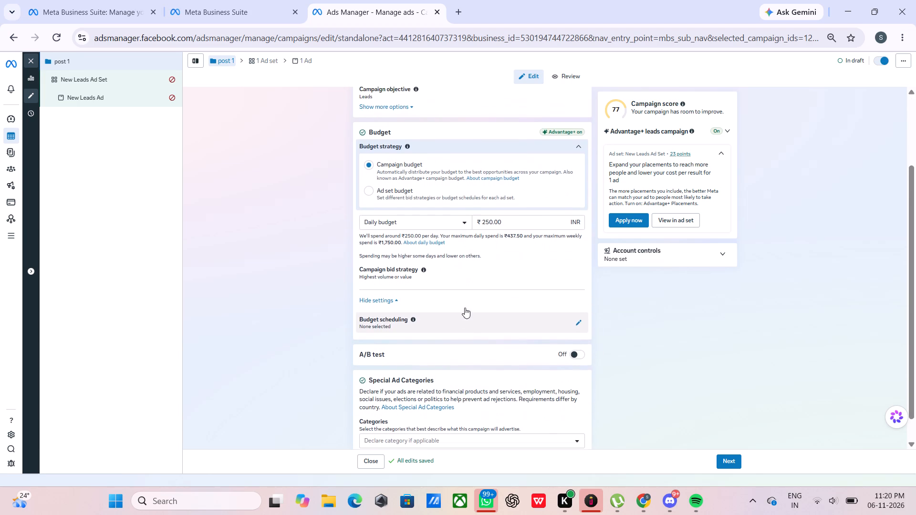
scroll(465, 308, up, 2)
In New Leads Ad Set, read and agree to Meta's Lead Ads Terms and dismiss the terms notice.
click(117, 81)
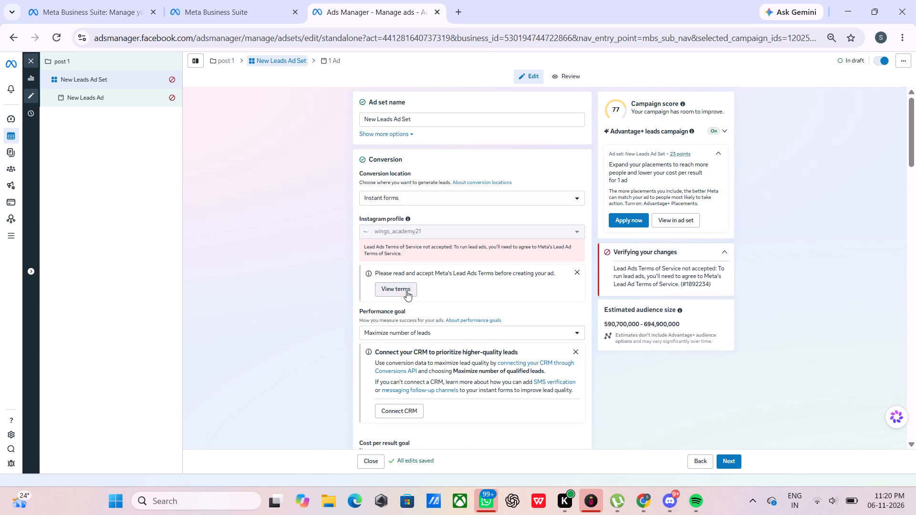
click(368, 274)
click(399, 288)
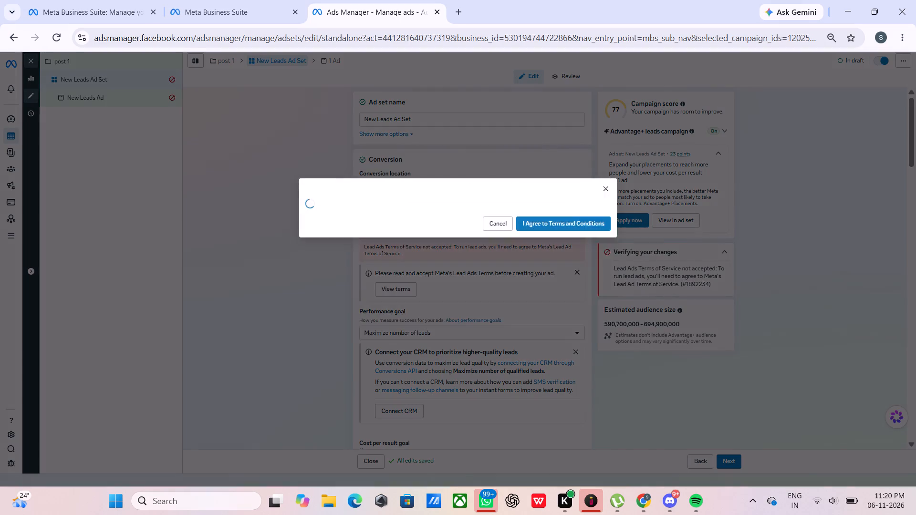
scroll(464, 287, down, 4)
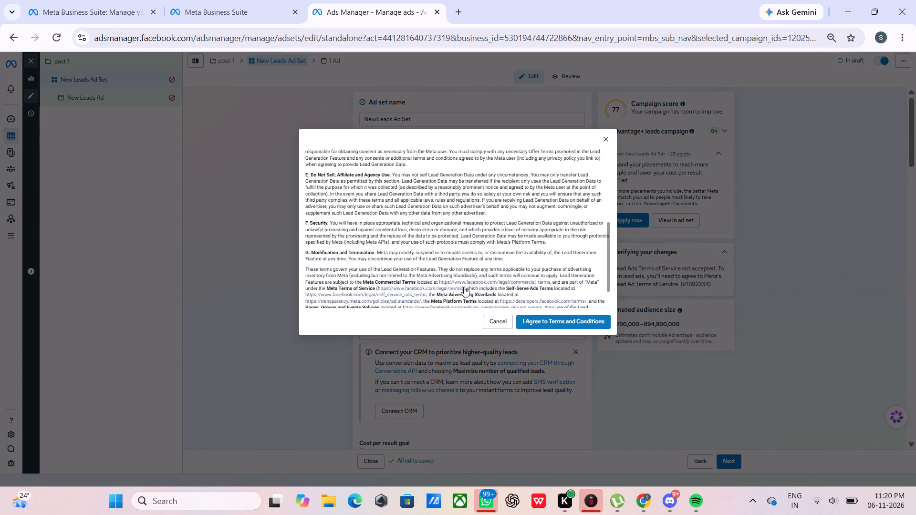
scroll(519, 307, down, 3)
click(544, 317)
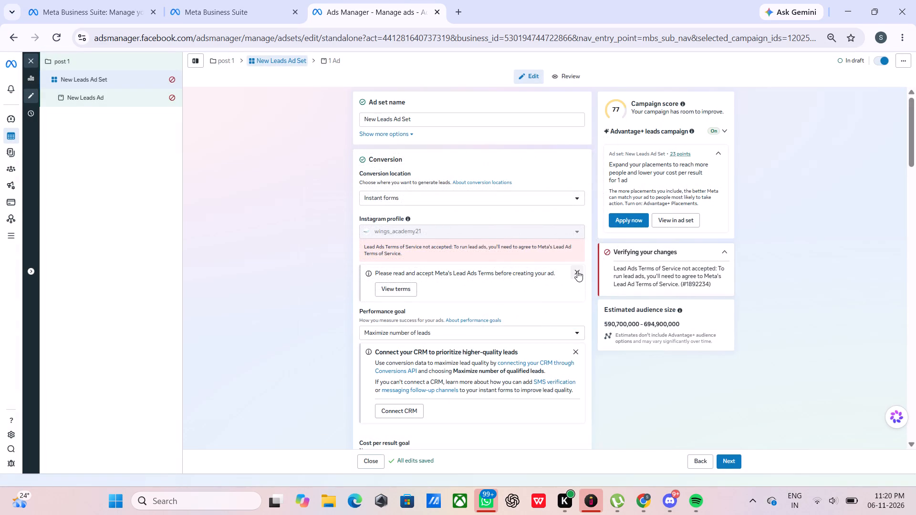
click(577, 271)
click(675, 268)
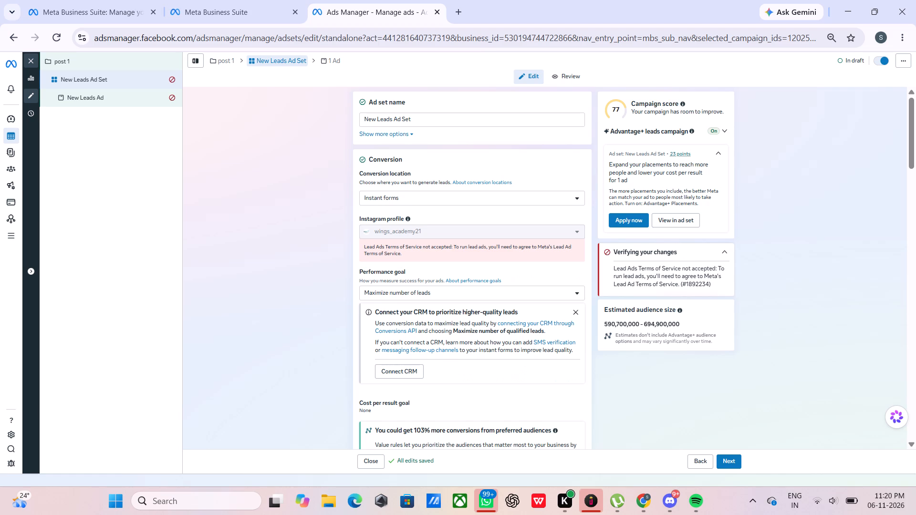
Examine the rest of New Leads Ad Set: value rules, budget and schedule, audience, India policy requirements, placements and brand safety.
scroll(675, 268, down, 4)
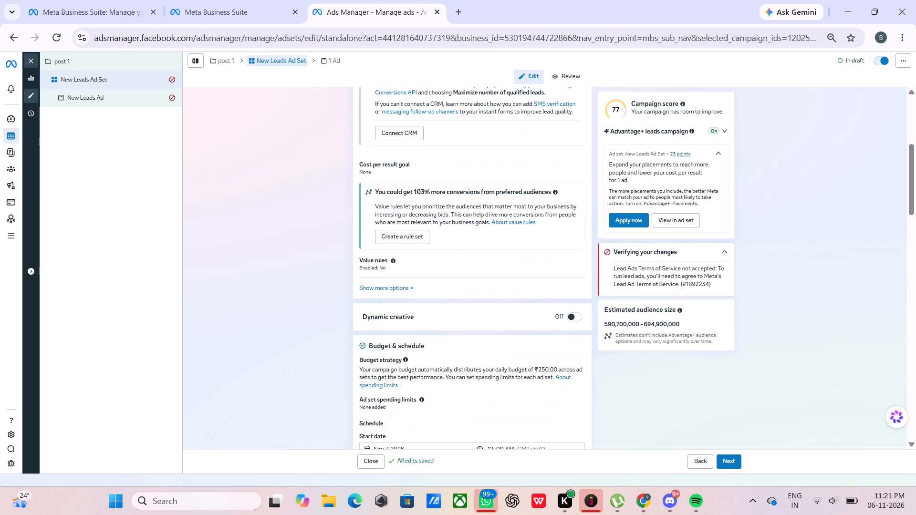
scroll(674, 269, down, 4)
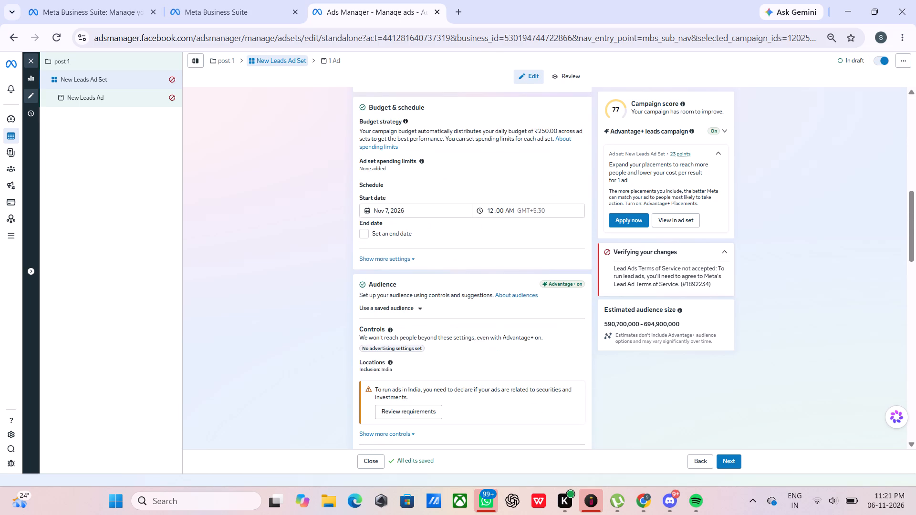
scroll(674, 272, down, 3)
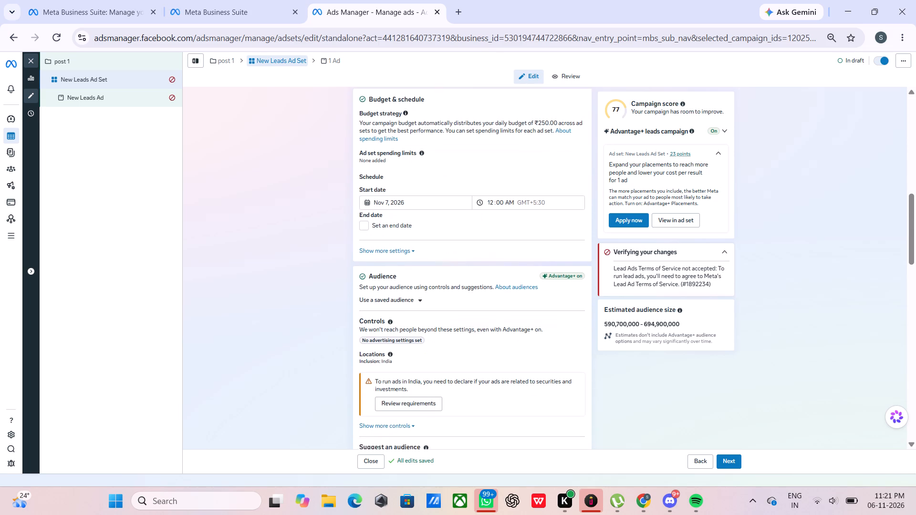
scroll(674, 273, down, 2)
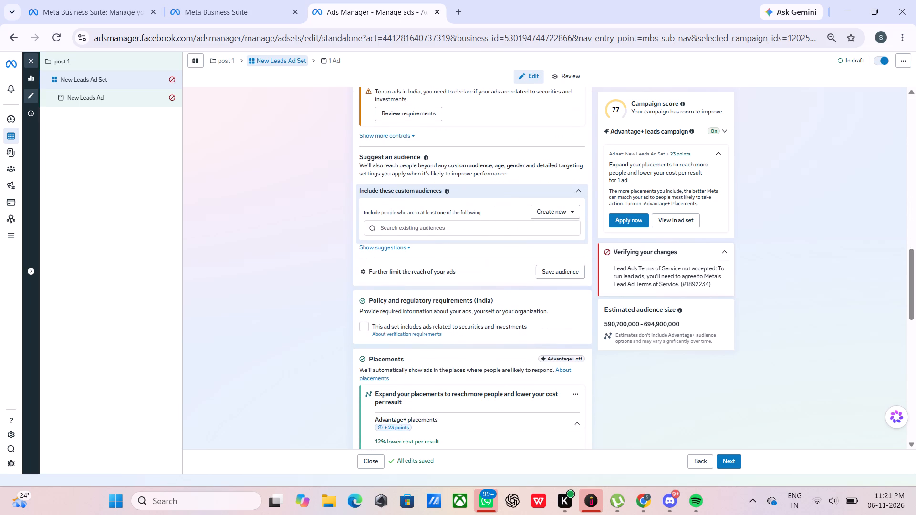
scroll(674, 273, down, 2)
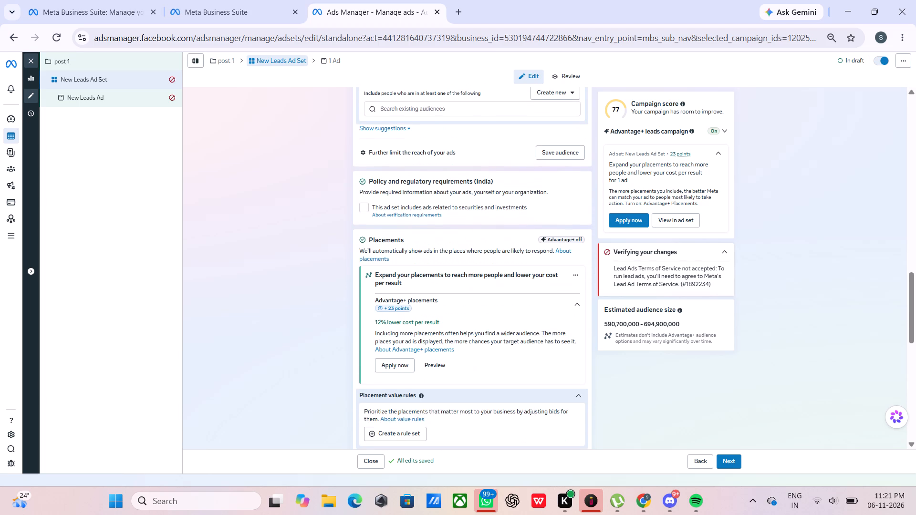
scroll(673, 277, down, 4)
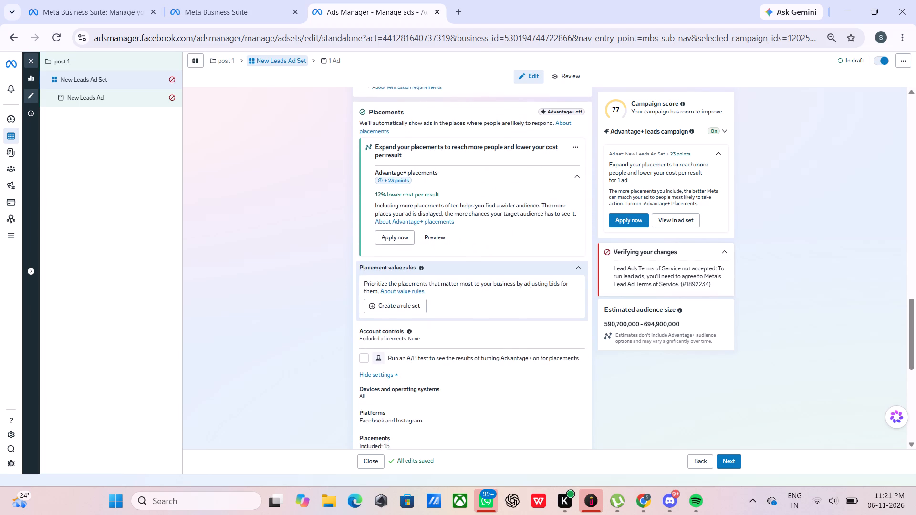
scroll(673, 277, down, 1)
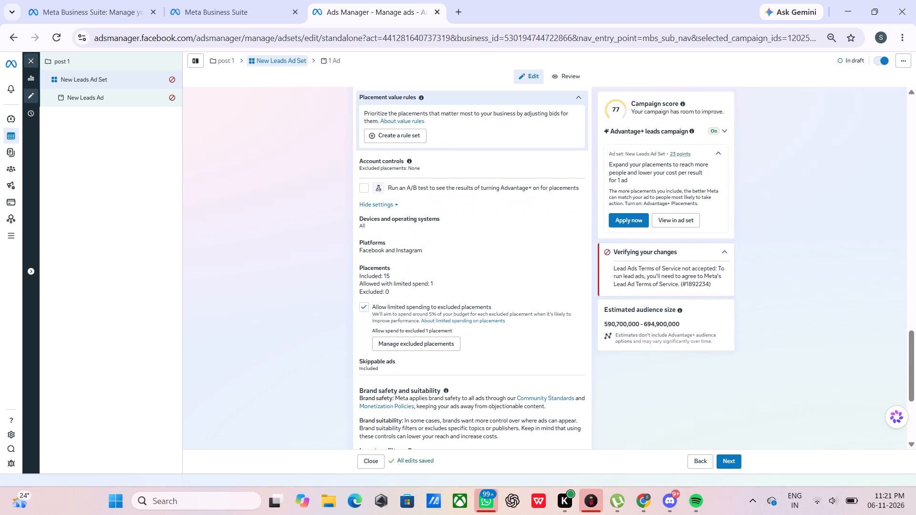
scroll(673, 277, down, 3)
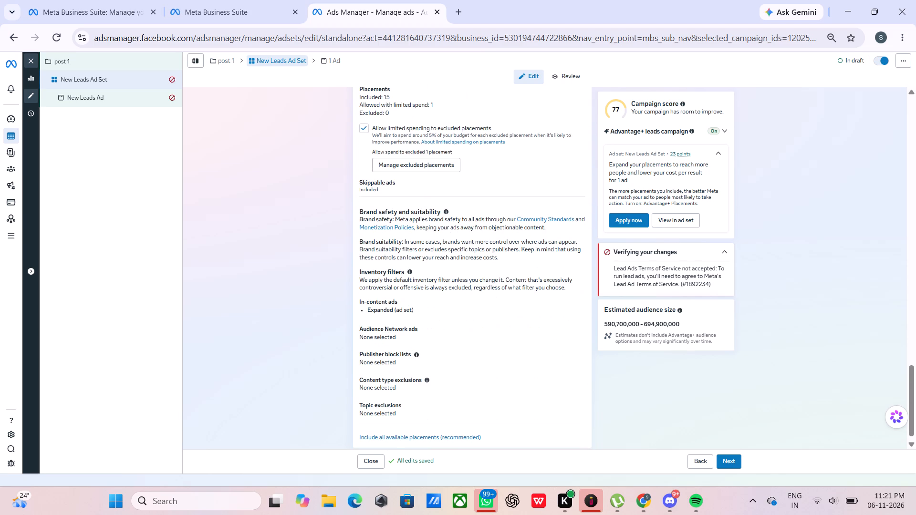
scroll(673, 277, down, 4)
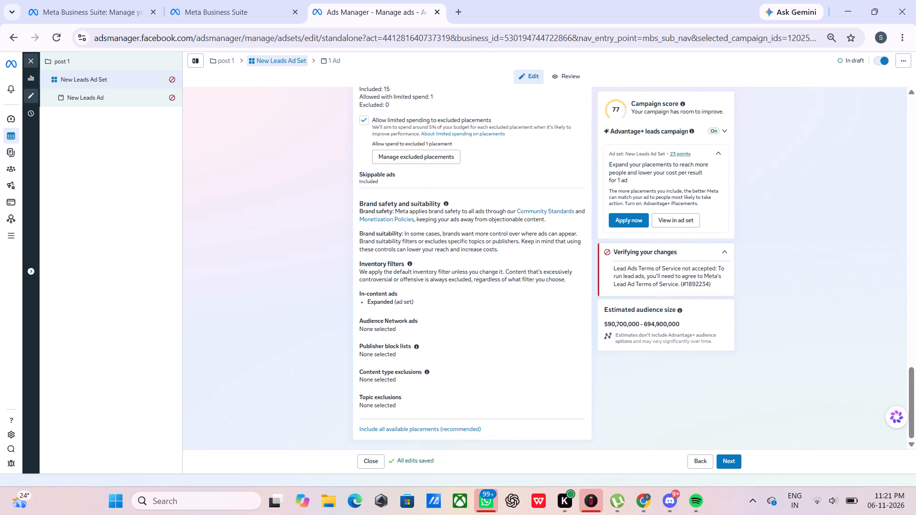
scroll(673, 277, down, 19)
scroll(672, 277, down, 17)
Re-examine New Leads Ad Set from brand safety and placements back through audience, budget and conversion settings to the ad set name.
scroll(672, 277, down, 19)
scroll(672, 277, down, 18)
scroll(672, 277, down, 9)
scroll(672, 277, up, 11)
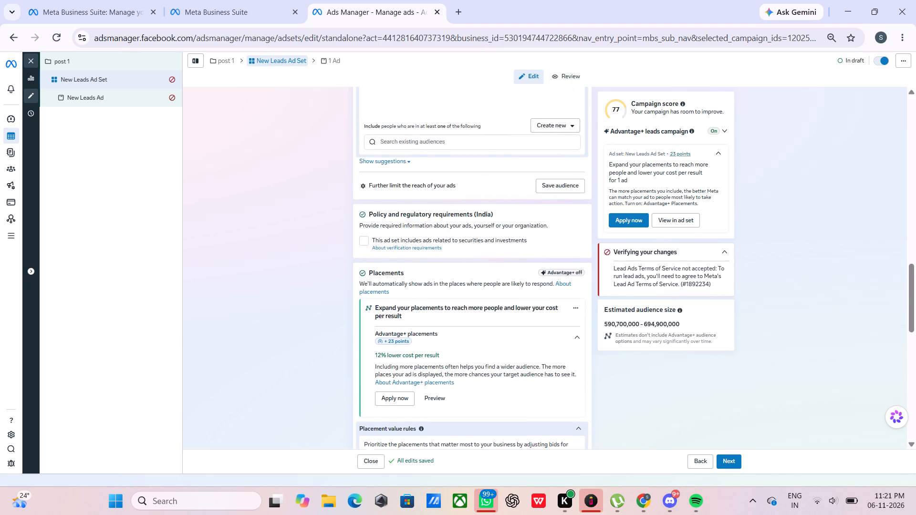
scroll(672, 277, up, 12)
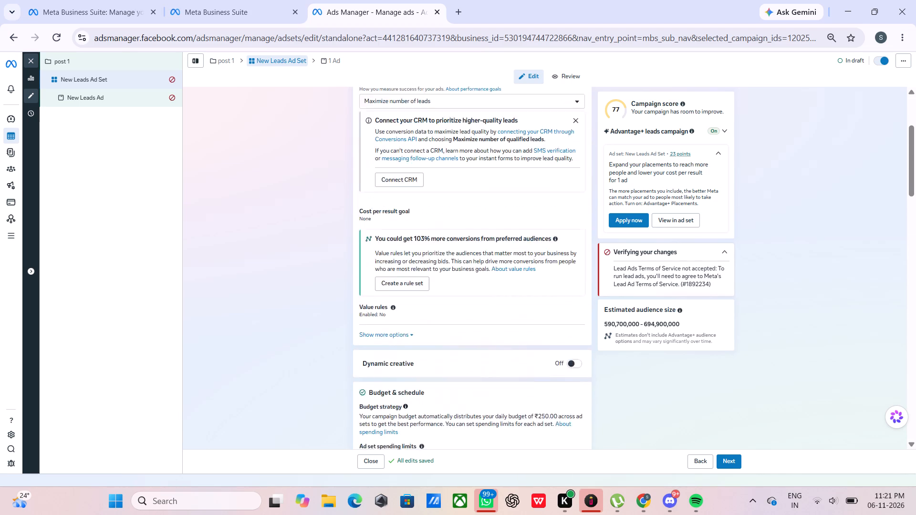
scroll(672, 277, up, 3)
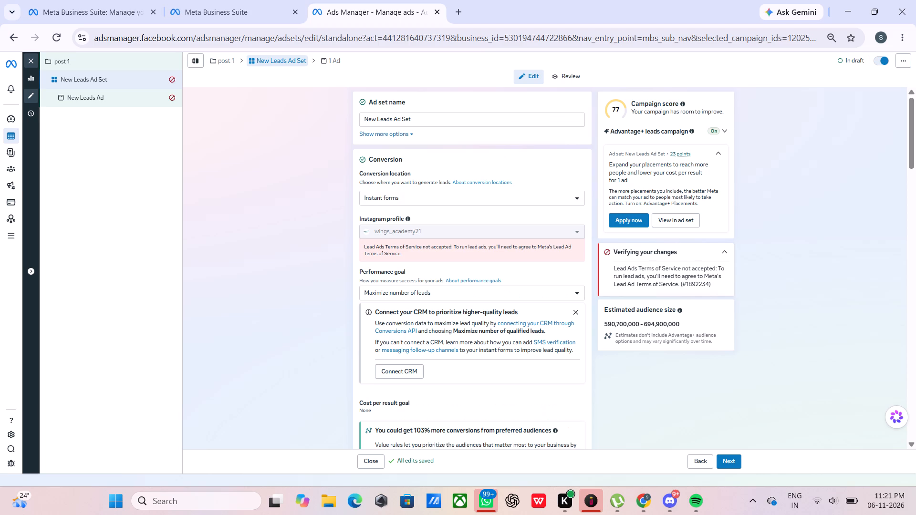
scroll(672, 277, up, 18)
scroll(642, 268, down, 3)
scroll(468, 296, up, 3)
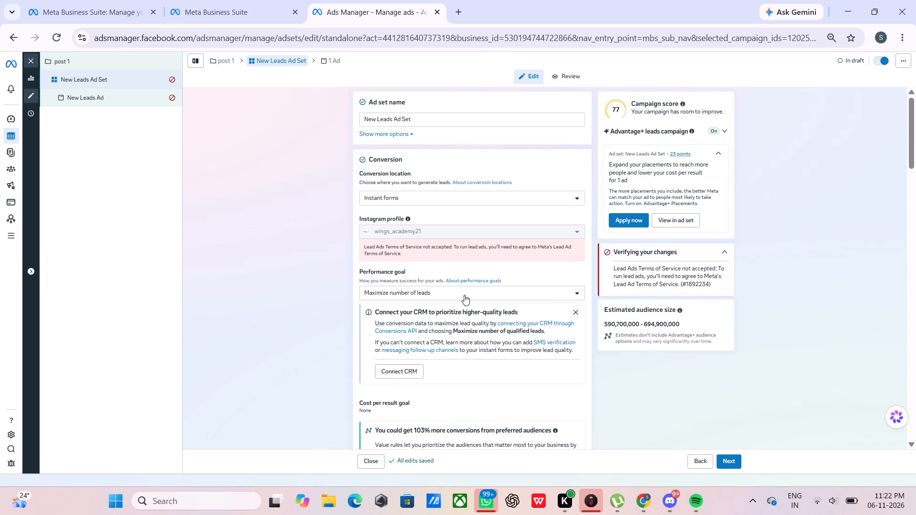
Open the settings of the post 1 campaign.
click(84, 61)
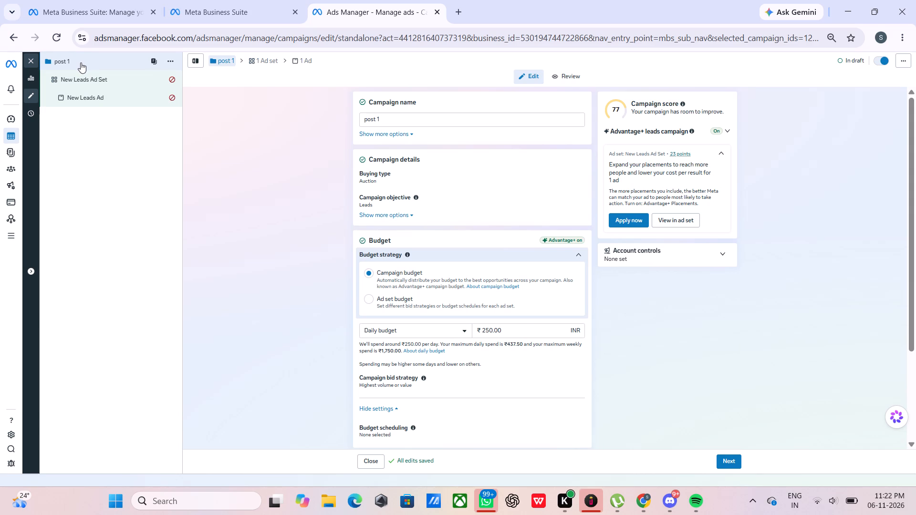
Review the campaign-level settings of post 1 again, including budget, bid strategy, A/B test and special ad categories.
scroll(81, 62, up, 19)
scroll(73, 64, up, 4)
scroll(293, 204, down, 3)
scroll(406, 248, down, 3)
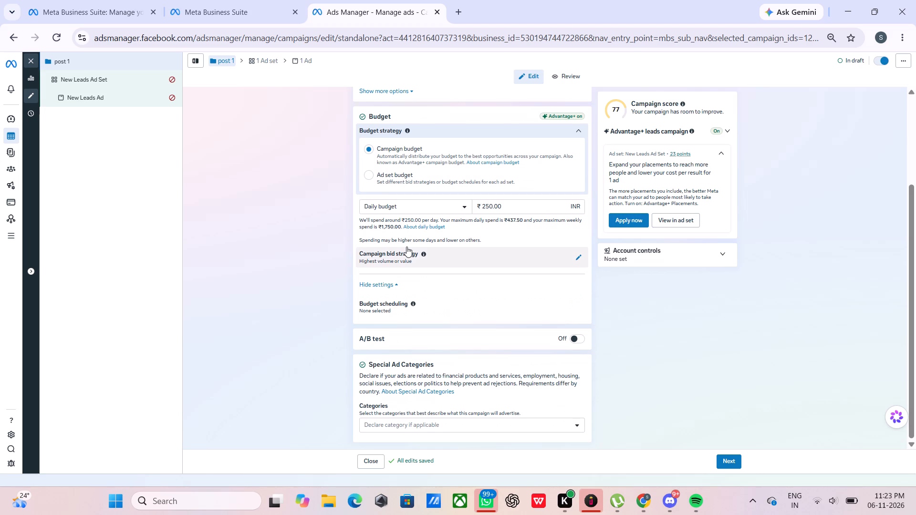
Recheck the post 1 campaign settings, from name and objective through budget, bid strategy, A/B test and special ad categories.
scroll(406, 247, down, 3)
scroll(405, 245, up, 3)
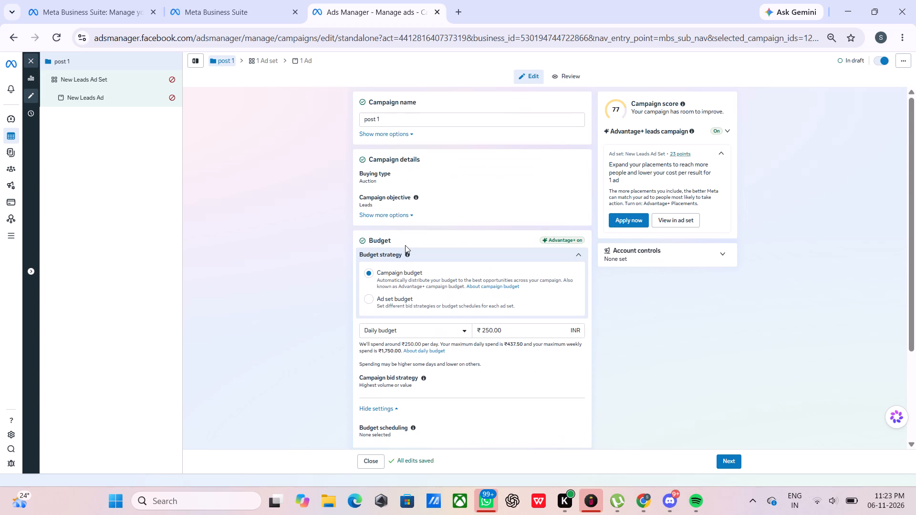
scroll(405, 245, down, 6)
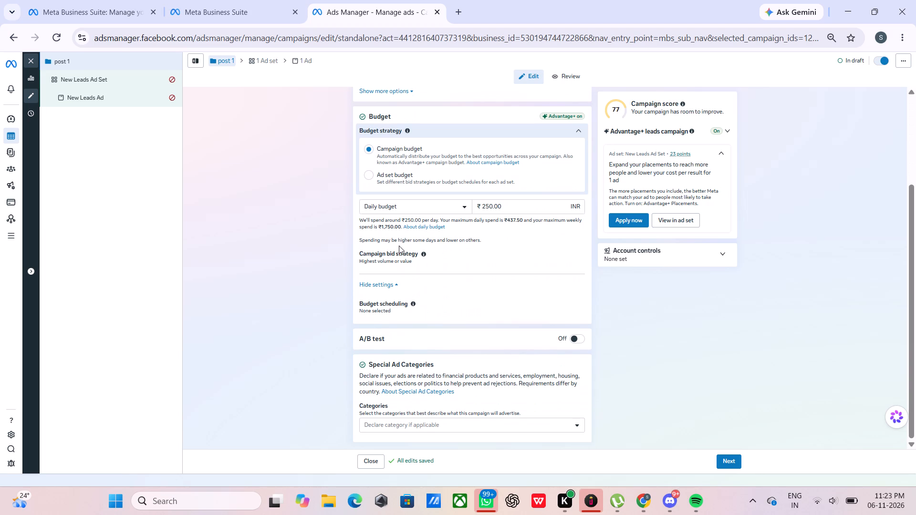
scroll(399, 246, down, 11)
Continue to New Leads Ad Set and review its conversion, Lead Ads Terms notice, value rules, dynamic creative, and budget and schedule settings.
scroll(402, 245, down, 3)
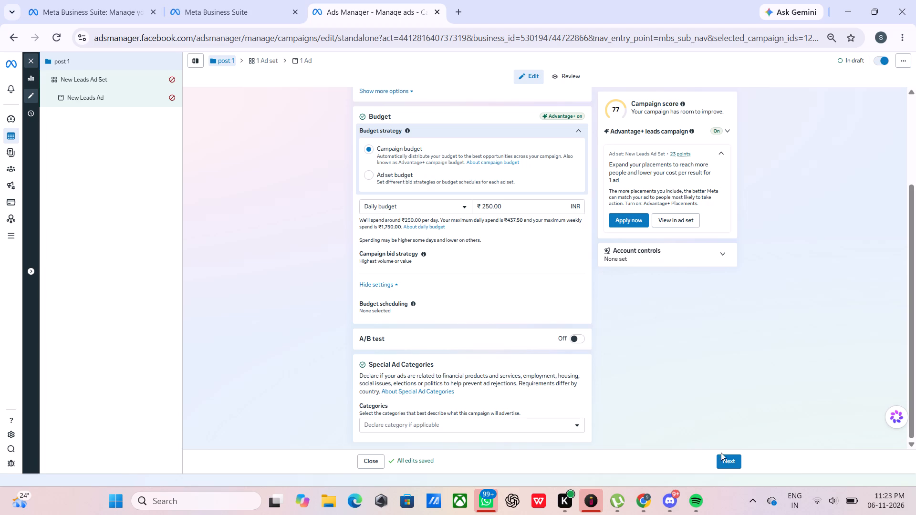
click(730, 457)
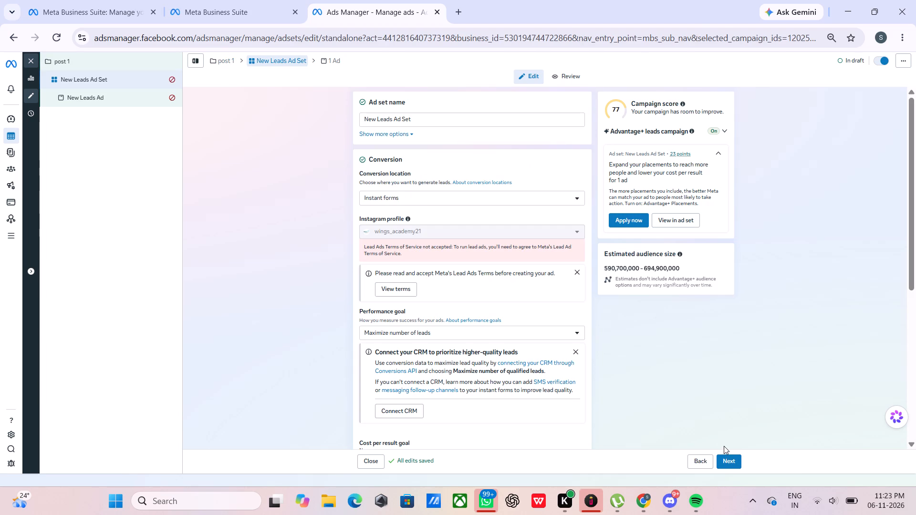
scroll(460, 236, up, 2)
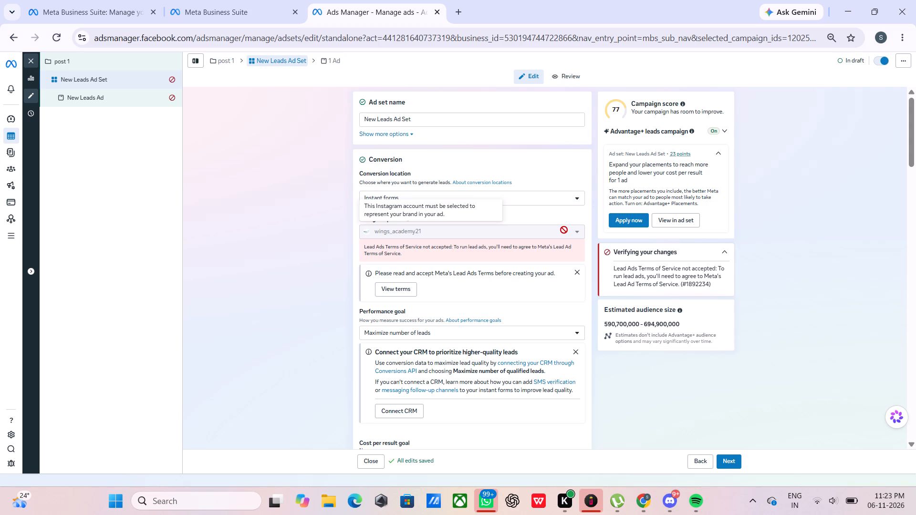
scroll(564, 230, down, 2)
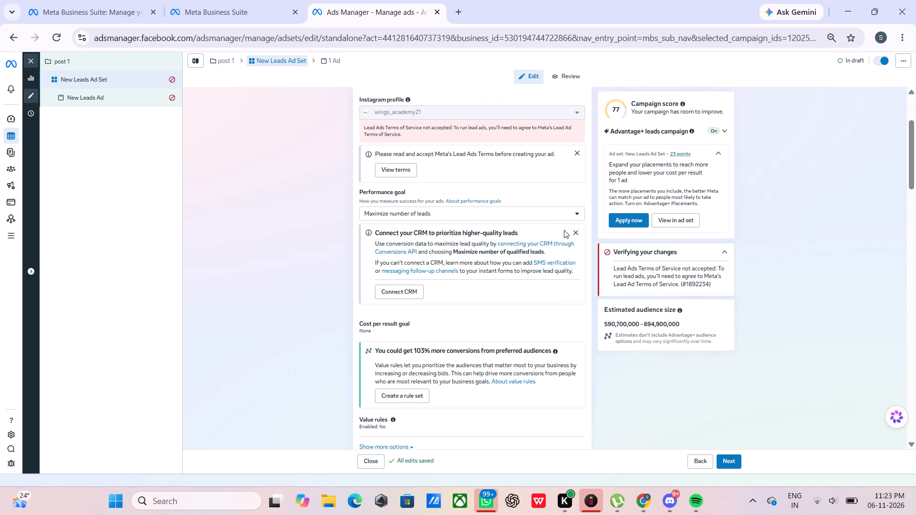
scroll(555, 227, down, 2)
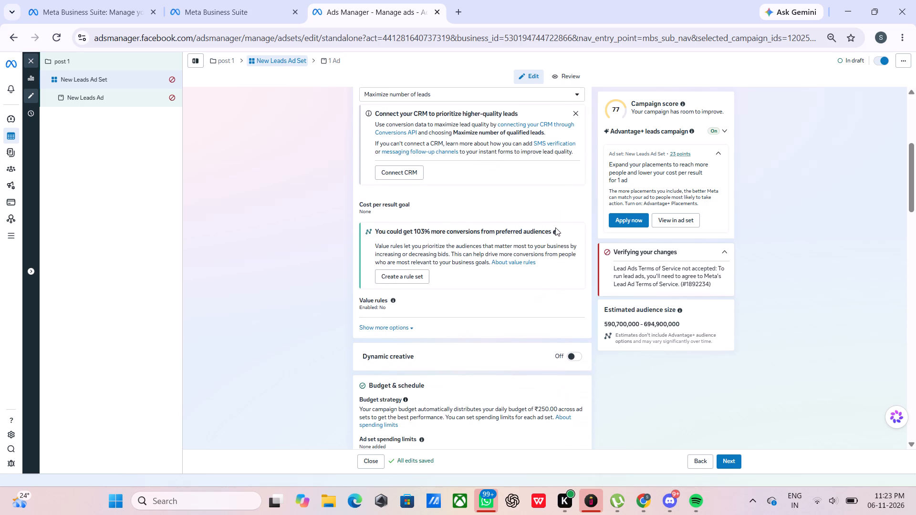
scroll(555, 227, down, 2)
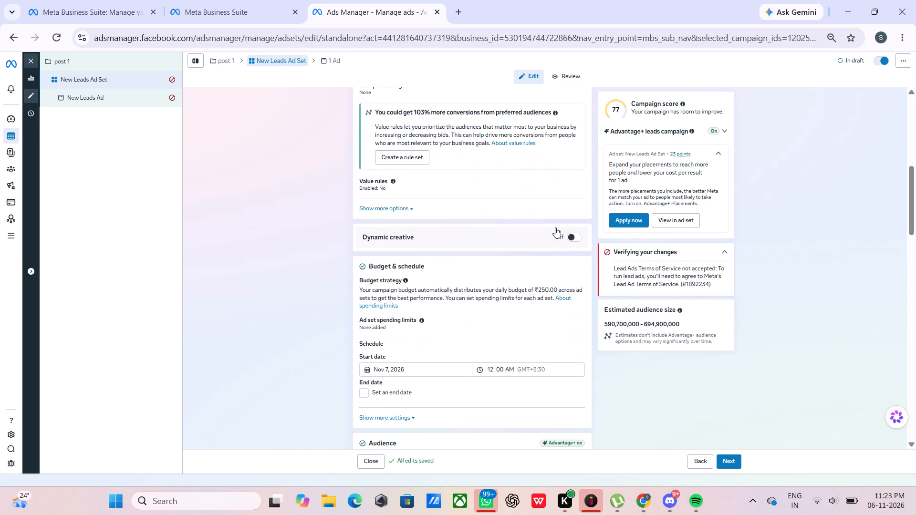
scroll(555, 227, up, 1)
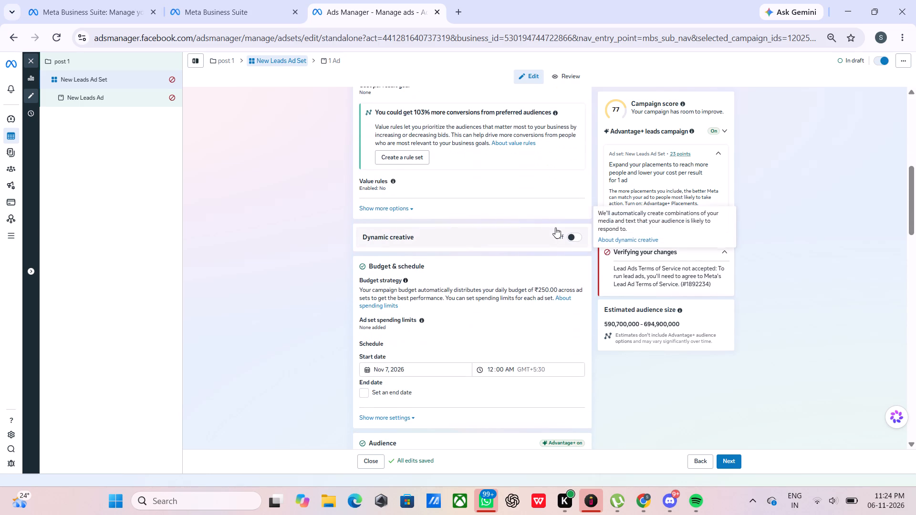
scroll(555, 227, up, 8)
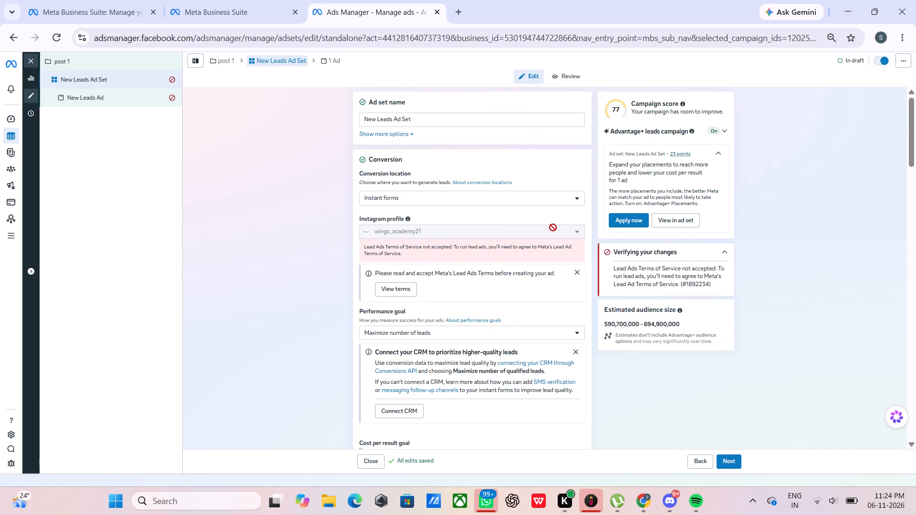
scroll(553, 227, up, 1)
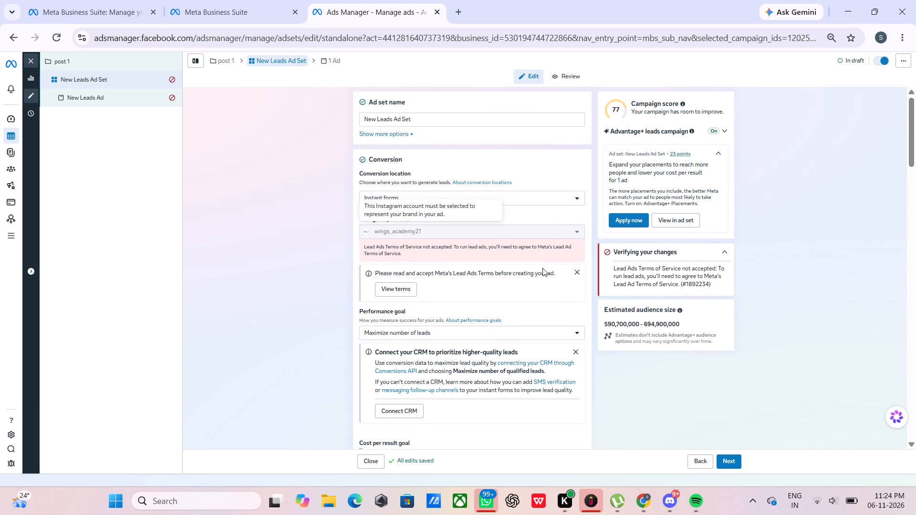
scroll(530, 304, down, 1)
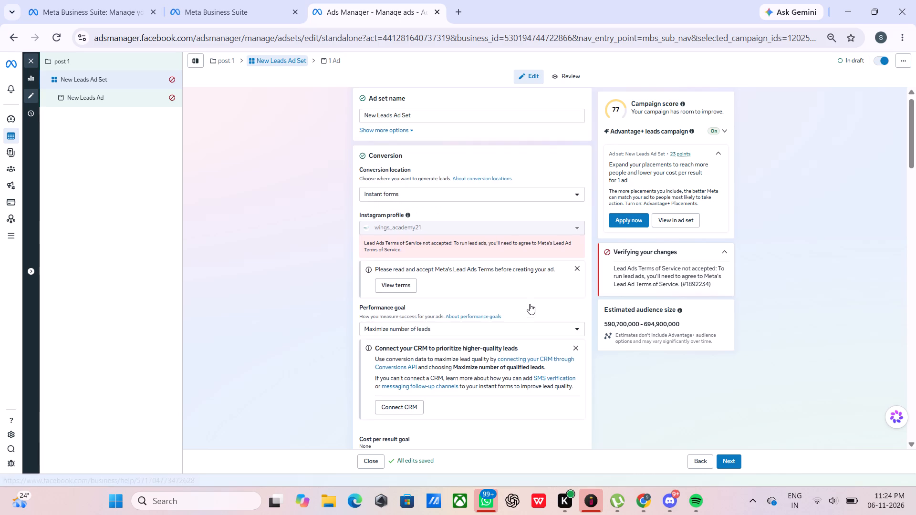
scroll(530, 304, down, 4)
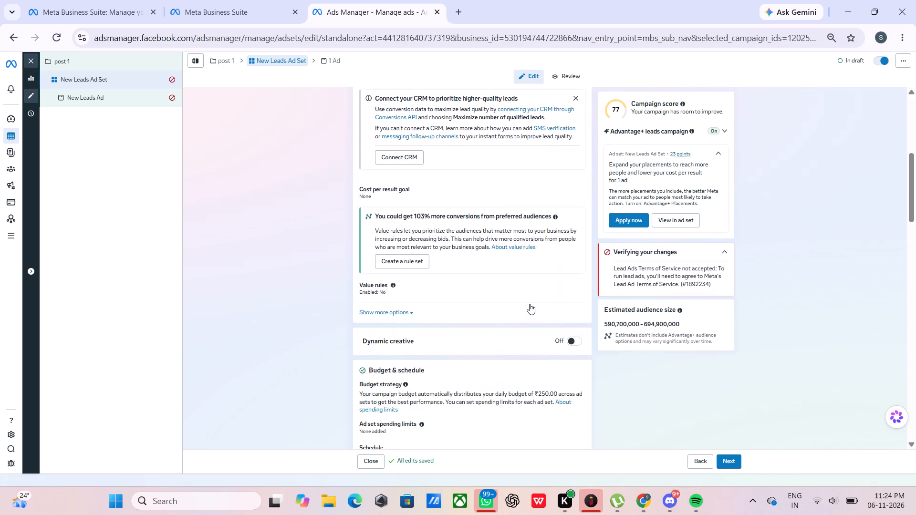
scroll(530, 304, down, 1)
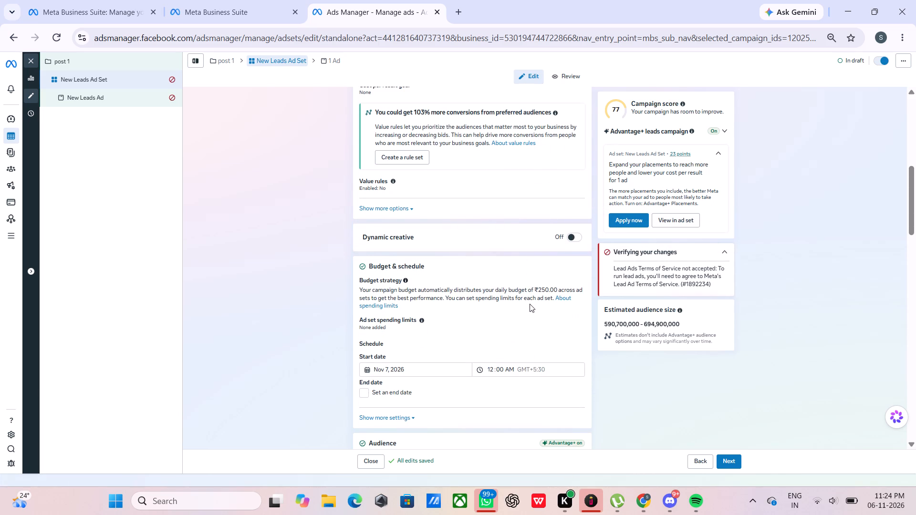
Switch the post 1 campaign from a daily to a lifetime budget and set the amount to ₹2,500.
click(67, 67)
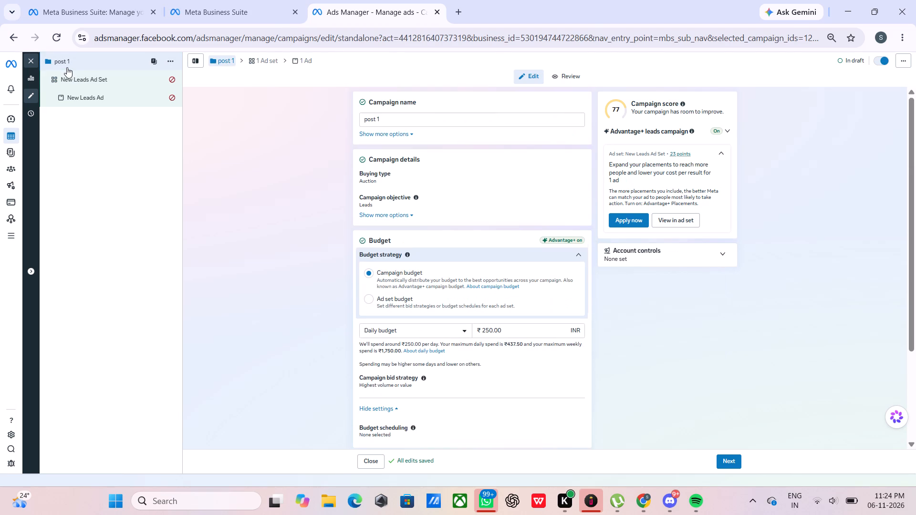
click(461, 331)
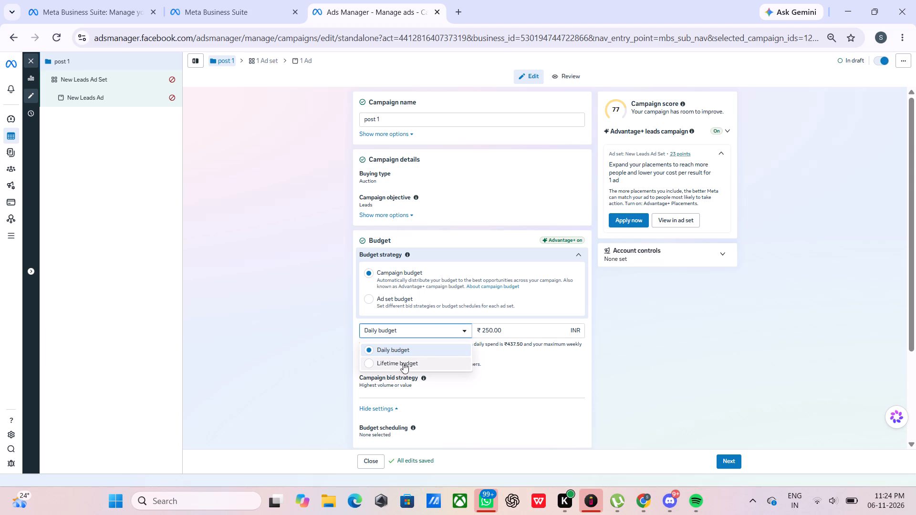
click(371, 360)
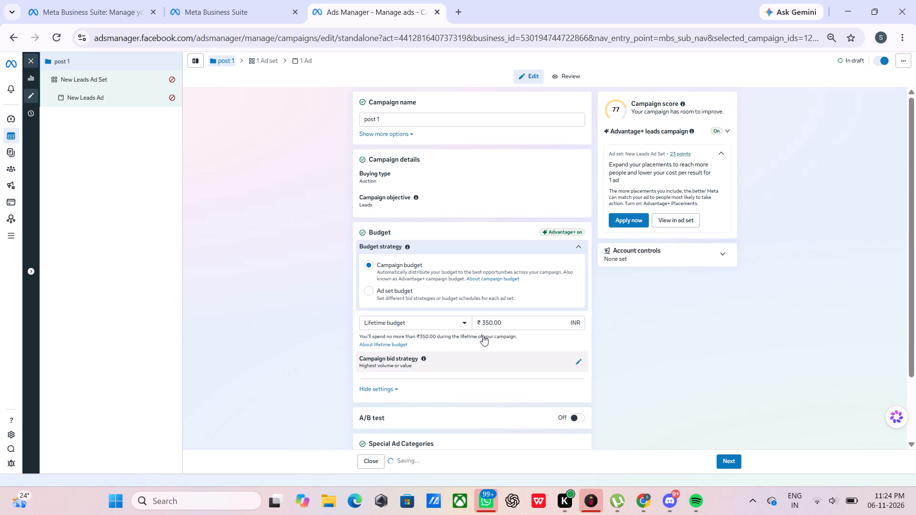
click(486, 323)
key(BackSpace)
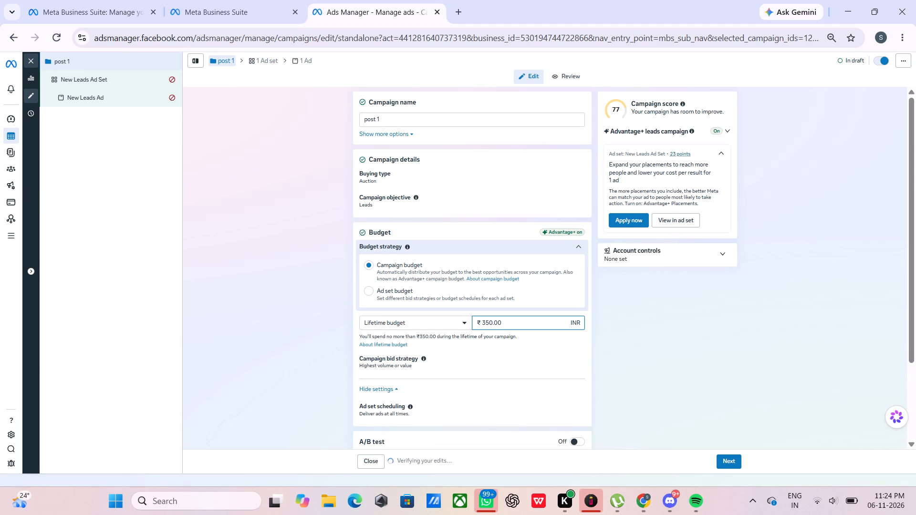
key(2)
Finish entering ₹2,500 as the lifetime budget of the post 1 campaign.
key(Right)
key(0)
click(541, 356)
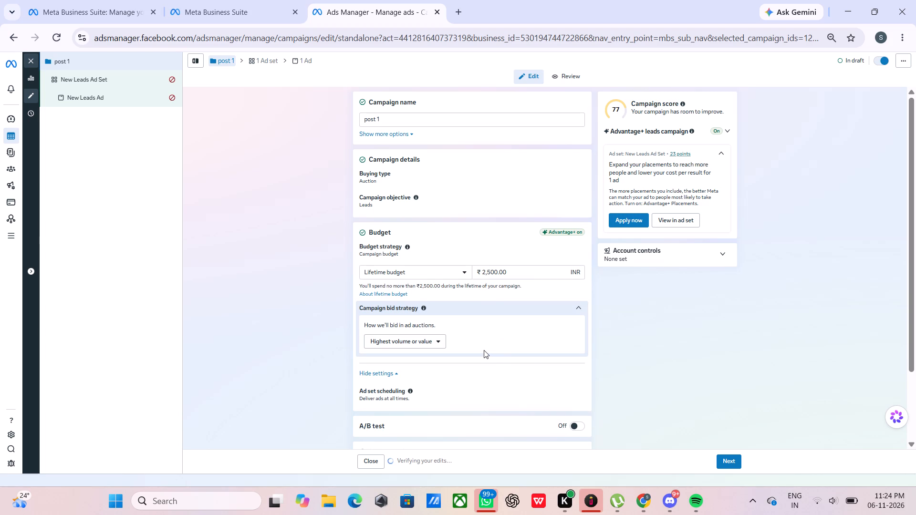
click(484, 350)
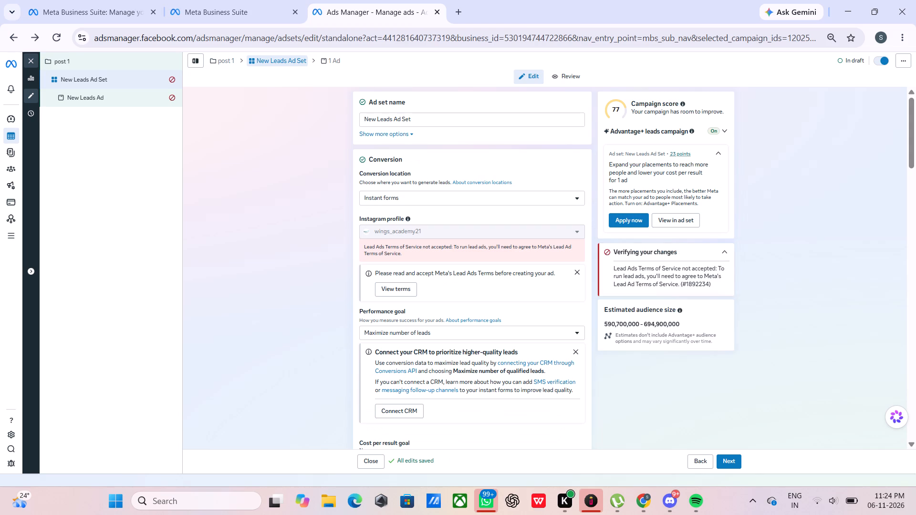
Return to the post 1 campaign settings and recheck the budget section.
click(92, 60)
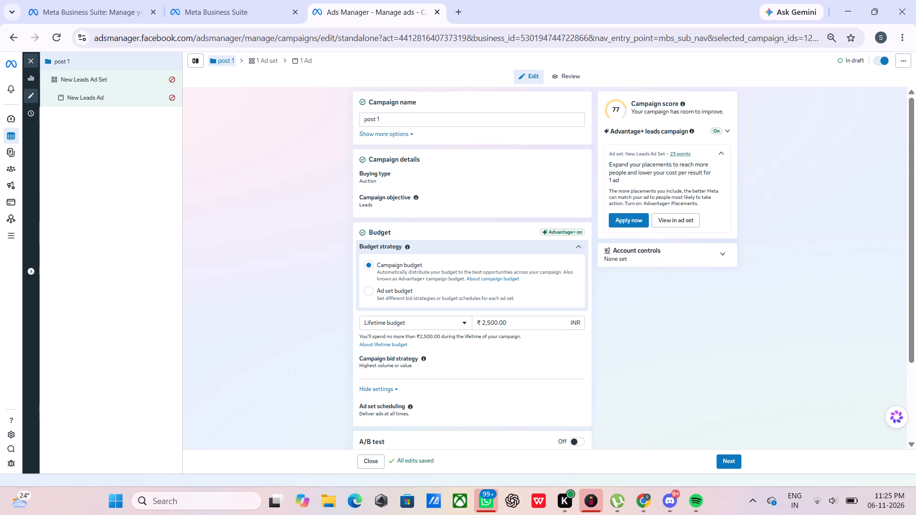
scroll(496, 336, up, 2)
In New Leads Ad Set, set the schedule's start to Nov 7, 2026 at 12:00 PM.
click(730, 463)
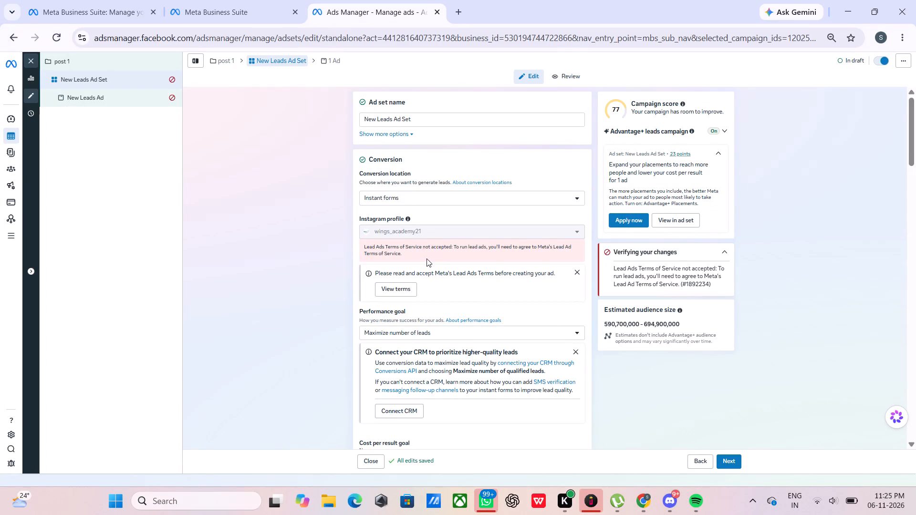
scroll(471, 307, down, 4)
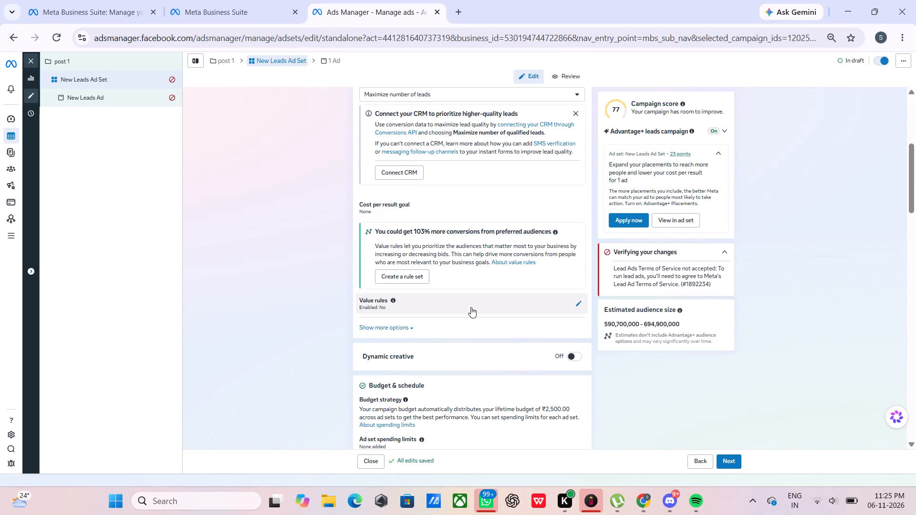
scroll(471, 307, down, 1)
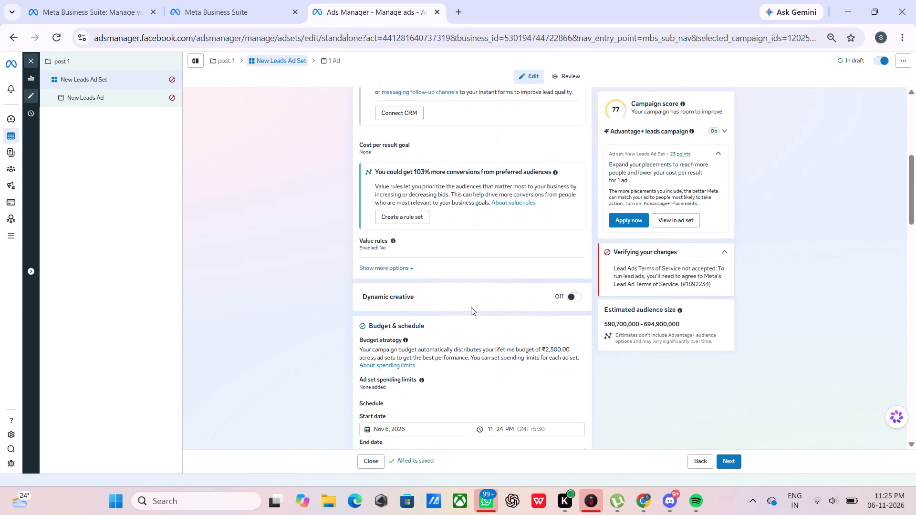
scroll(471, 307, down, 1)
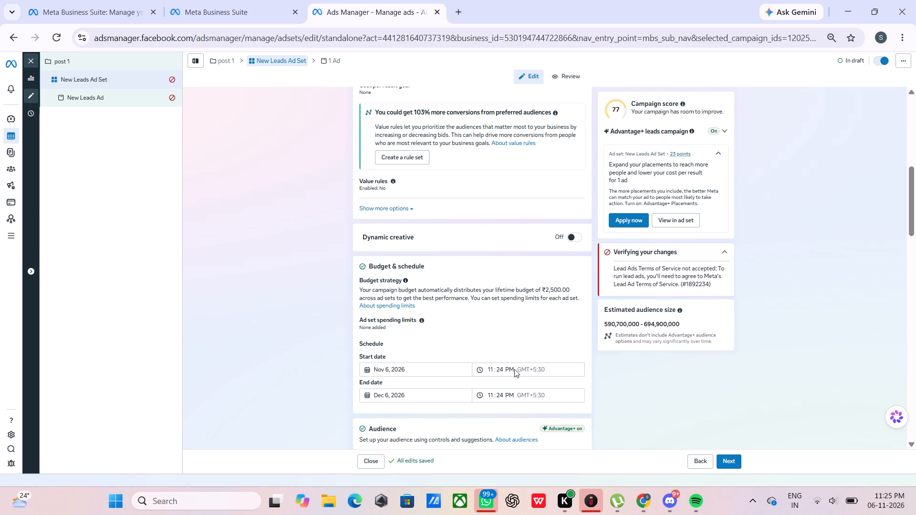
drag(493, 368, 489, 368)
text(12)
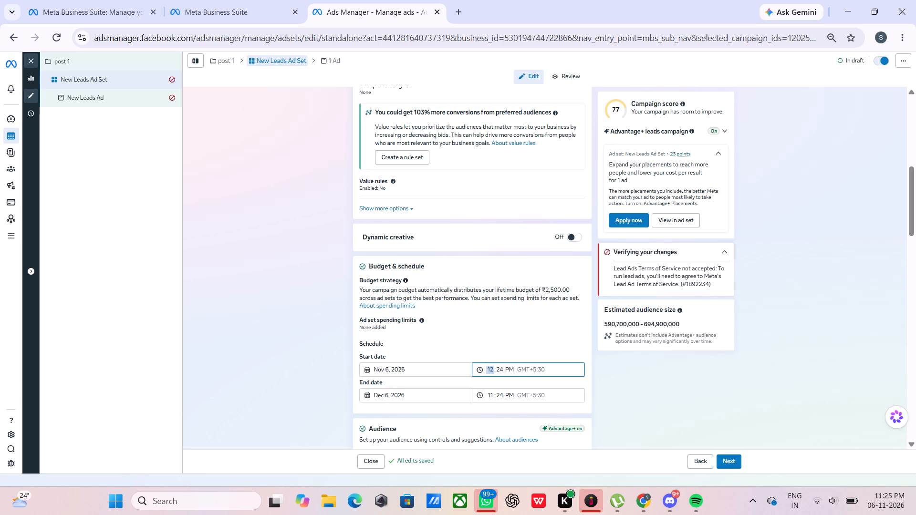
click(503, 369)
key(0)
click(380, 370)
click(447, 410)
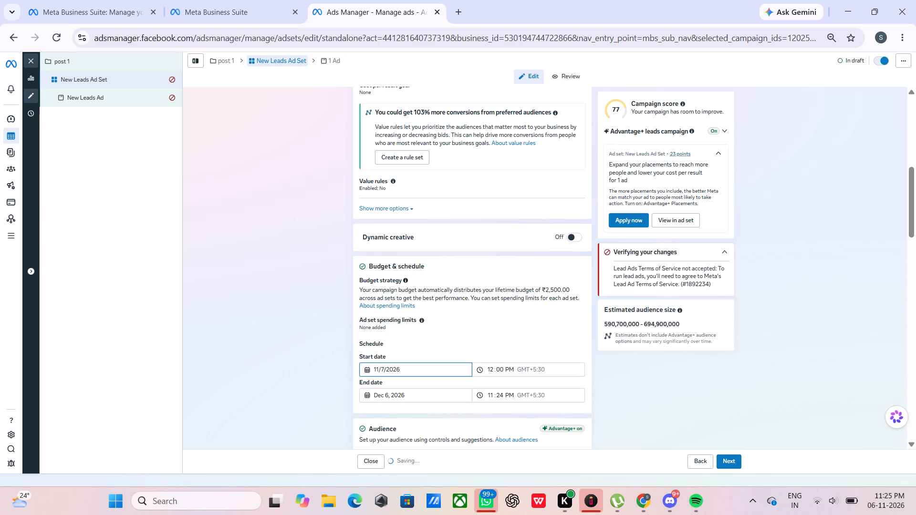
Set the ad set schedule's end to Nov 16, 2026 at 12:00 AM.
click(387, 395)
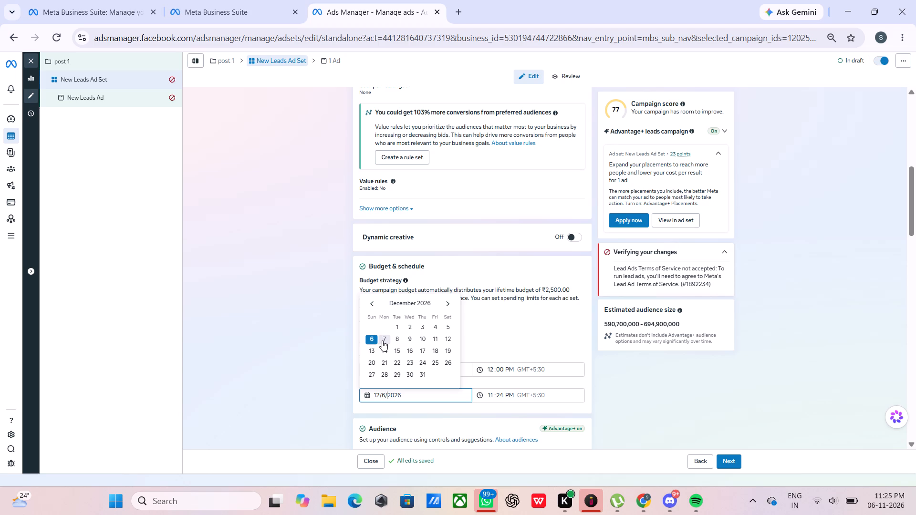
click(373, 304)
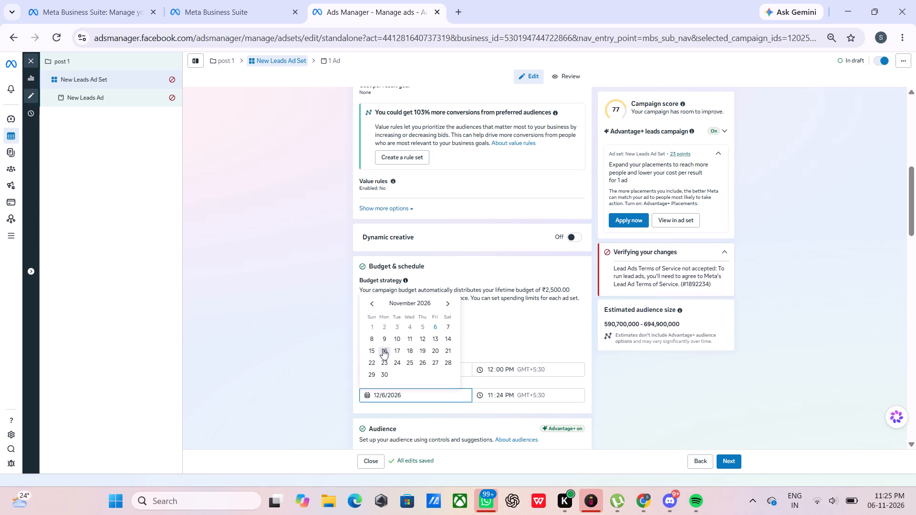
click(384, 396)
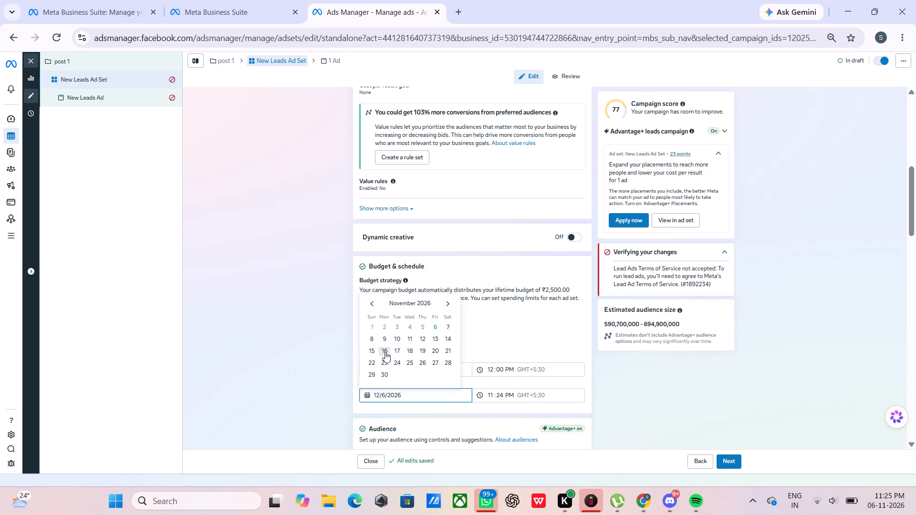
click(385, 352)
click(491, 396)
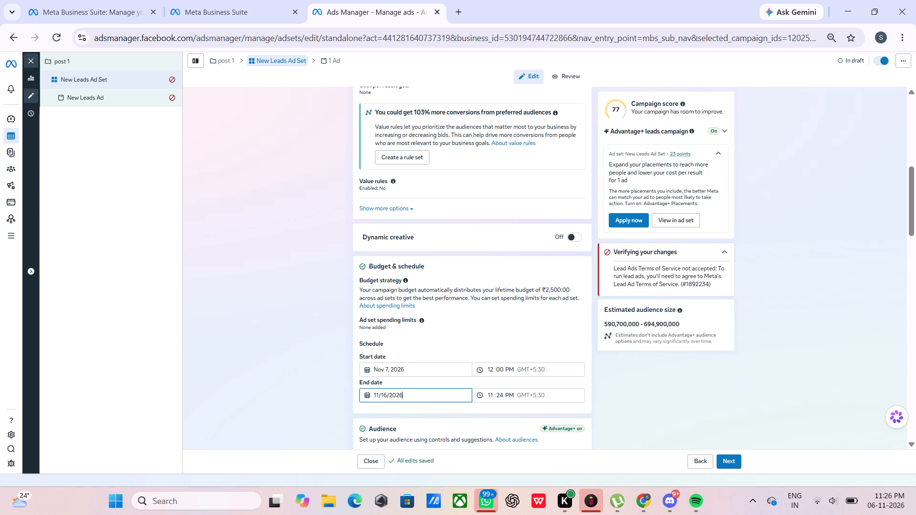
text(12)
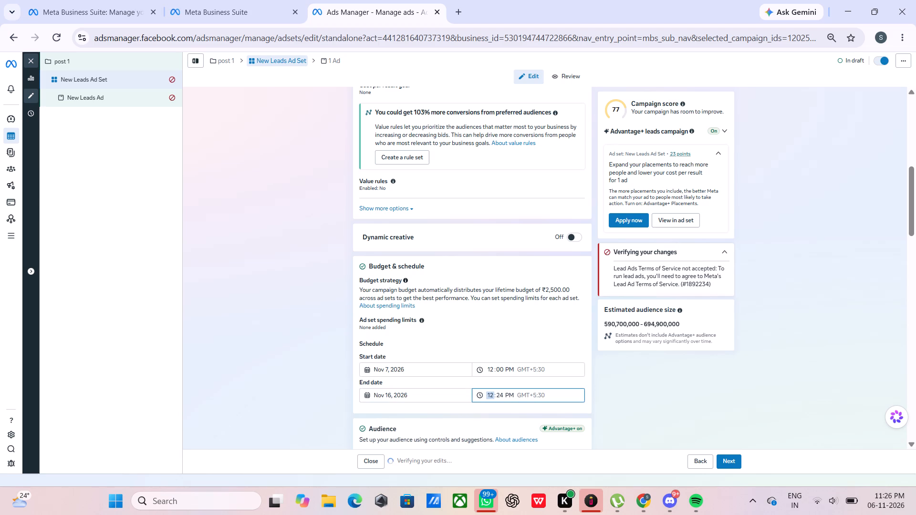
click(499, 396)
click(502, 396)
key(0)
key(Right)
key(a)
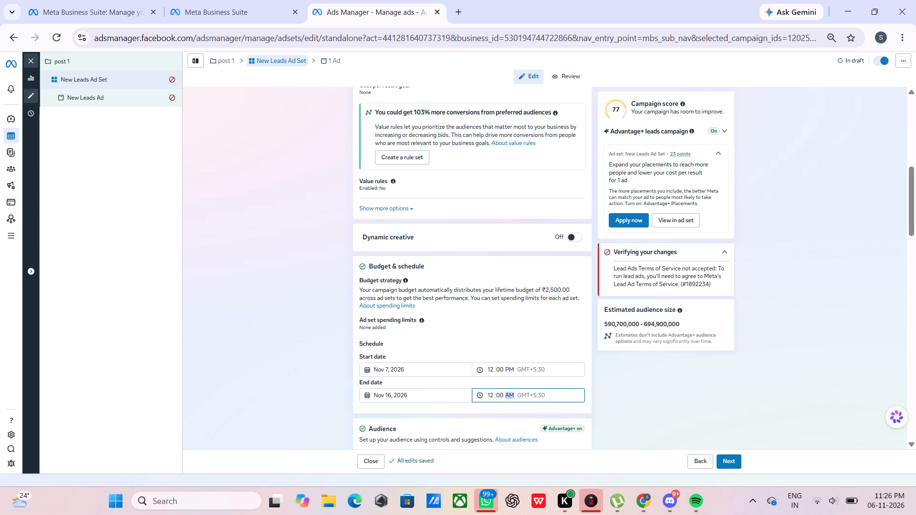
Set the ad set schedule's start time to 12:00 AM and its end time to 11:59 PM.
key(Up)
click(506, 368)
key(a)
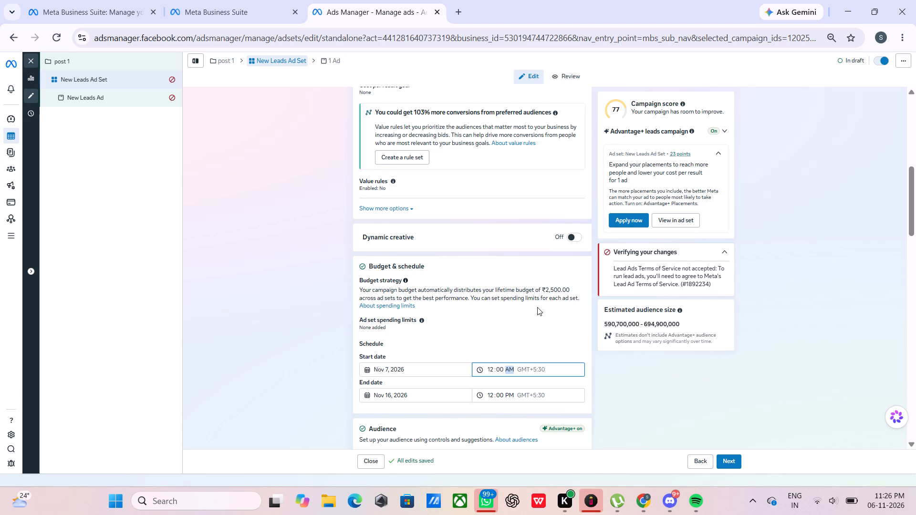
scroll(537, 307, up, 1)
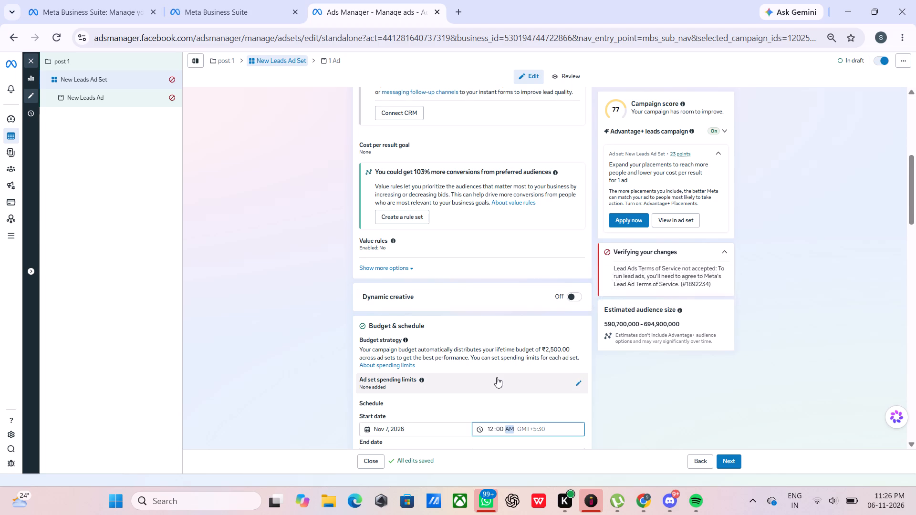
scroll(497, 377, down, 1)
click(490, 392)
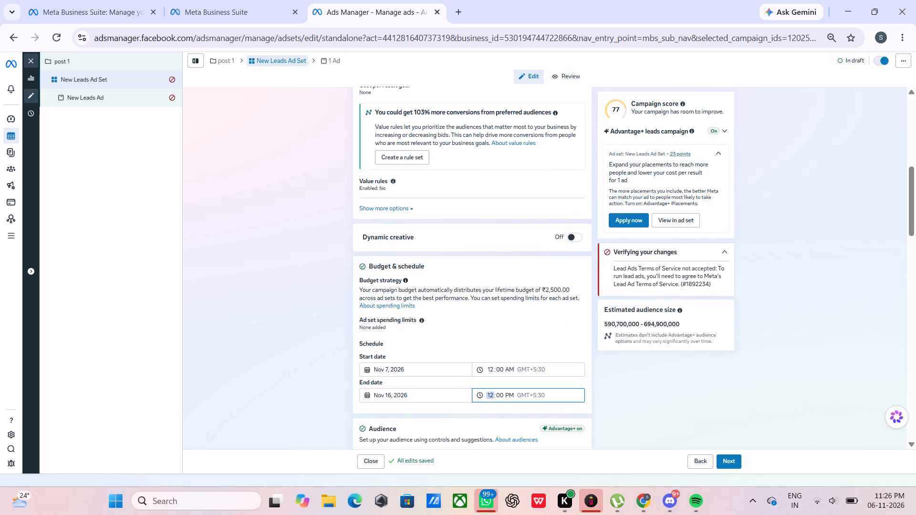
text(11)
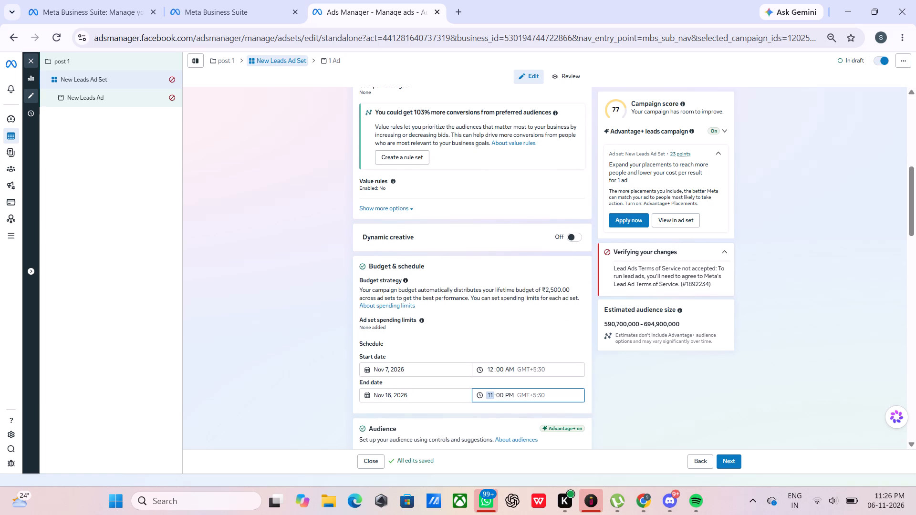
click(503, 395)
text(59)
In the ad set's audience location controls, add United Kingdom and remove India.
scroll(486, 382, down, 2)
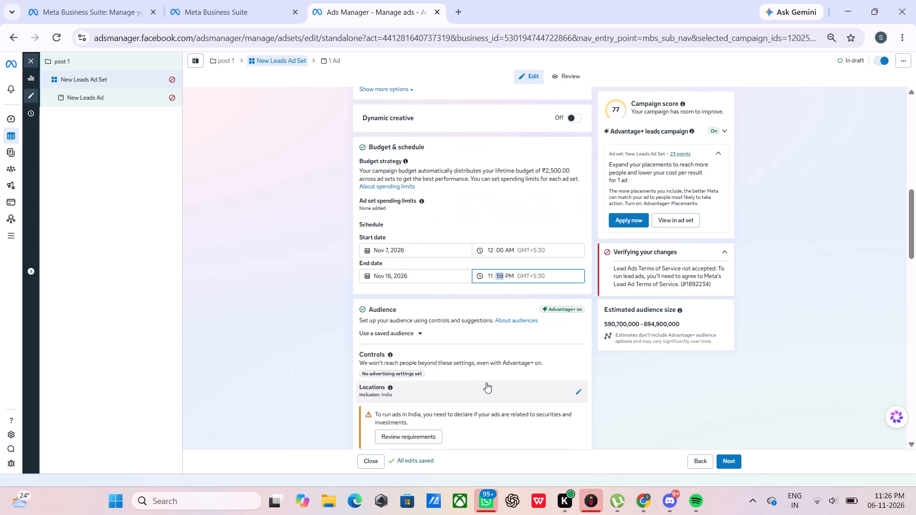
scroll(486, 382, down, 1)
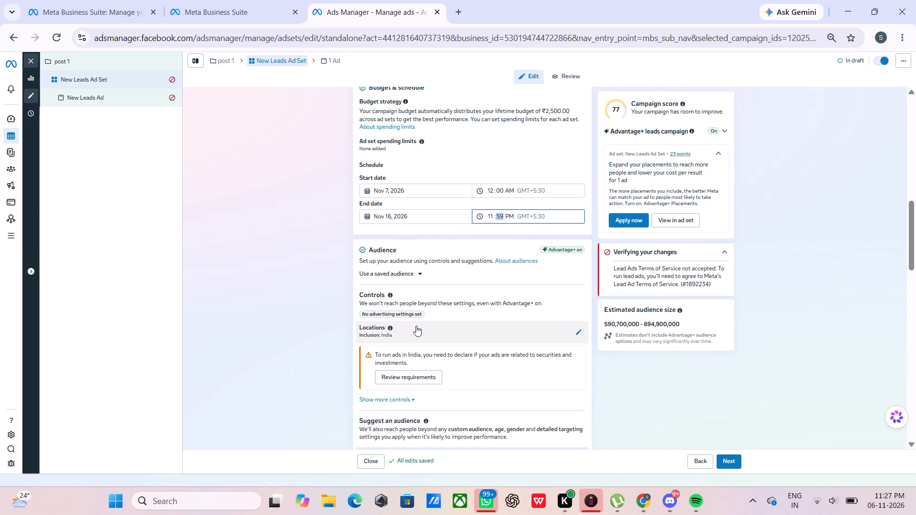
click(575, 330)
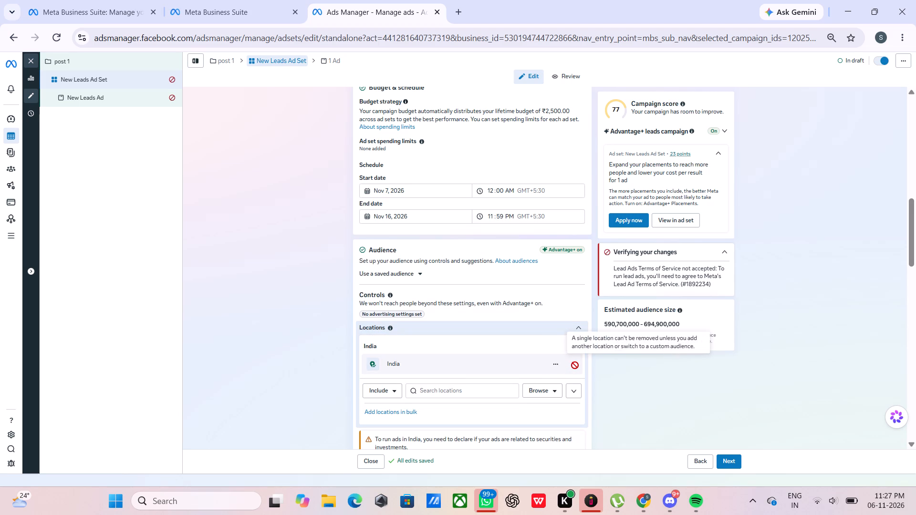
click(421, 391)
click(433, 391)
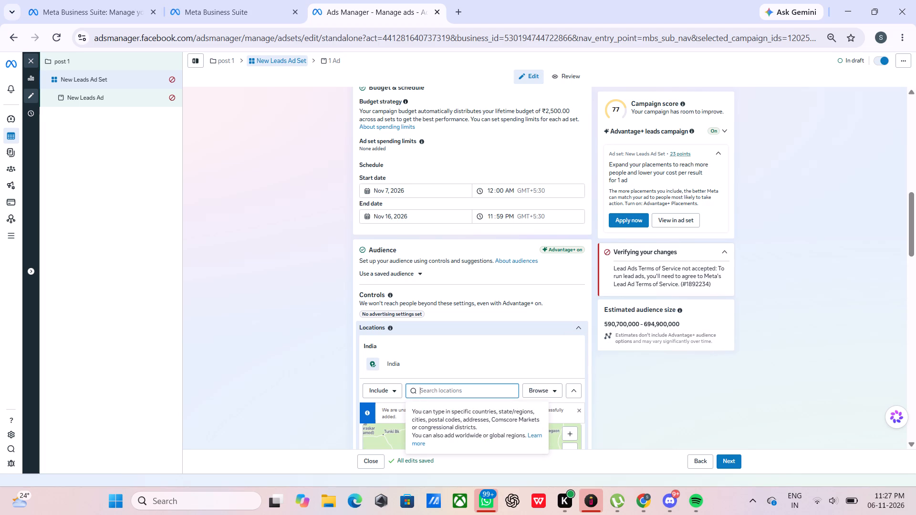
text(united)
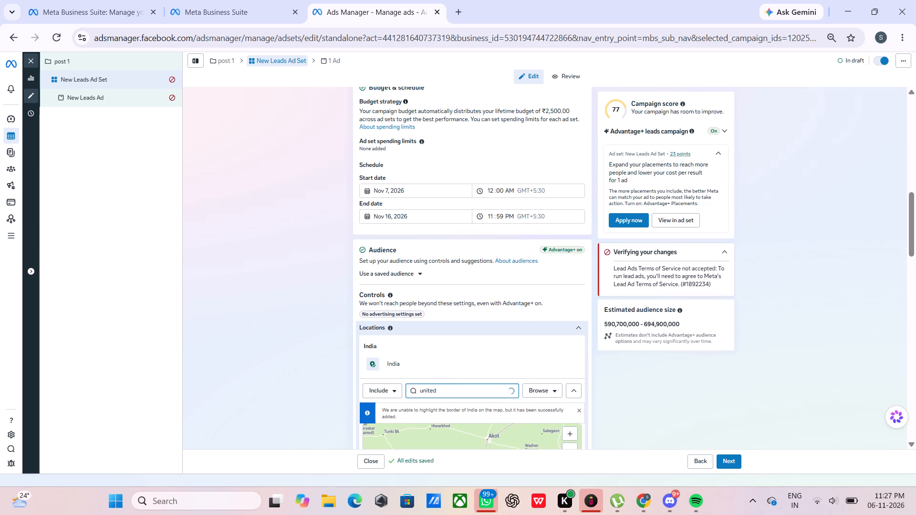
click(442, 204)
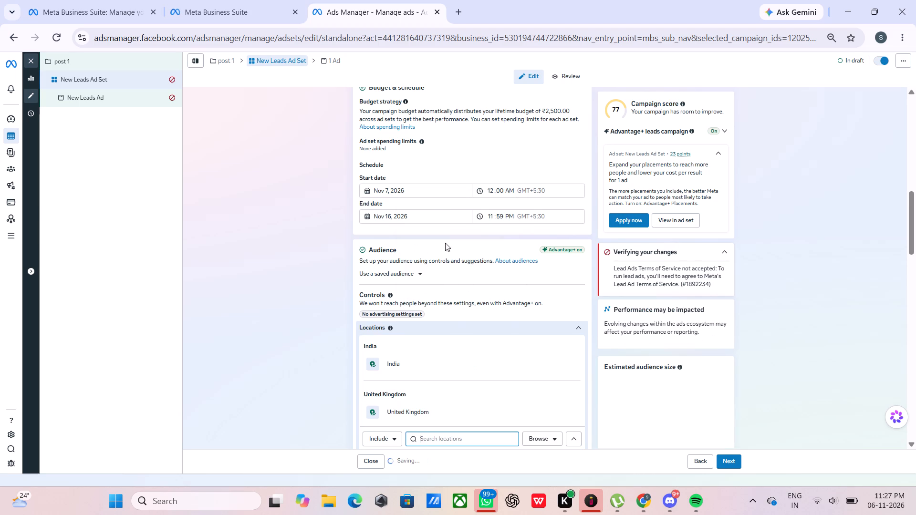
click(573, 363)
Search the audience locations for uae and include the suggested Uae address, located in Guinea-Bissau.
scroll(486, 329, down, 2)
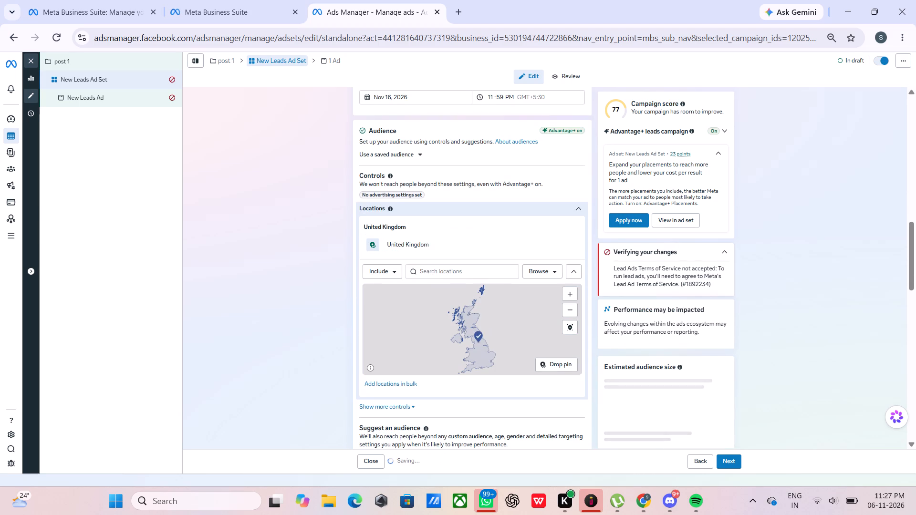
click(440, 273)
text(uae)
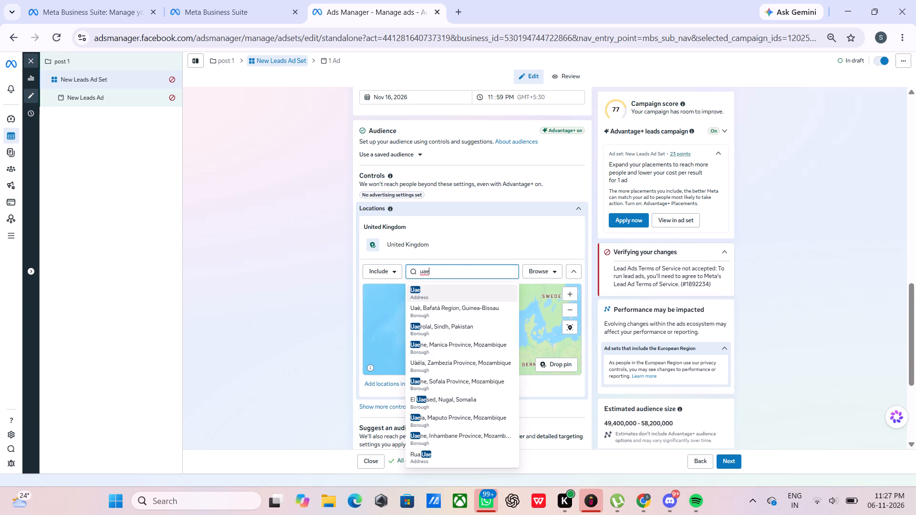
click(428, 296)
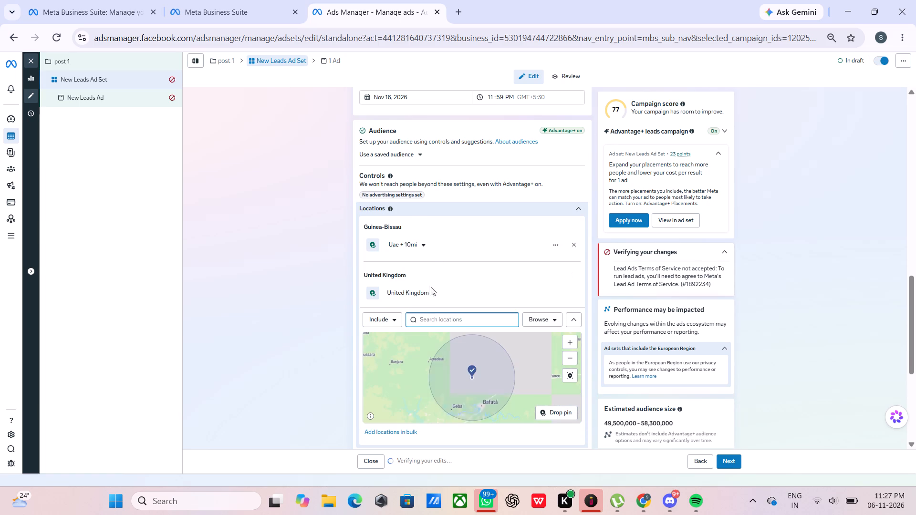
Start another location search in the ad set's audience controls.
click(429, 317)
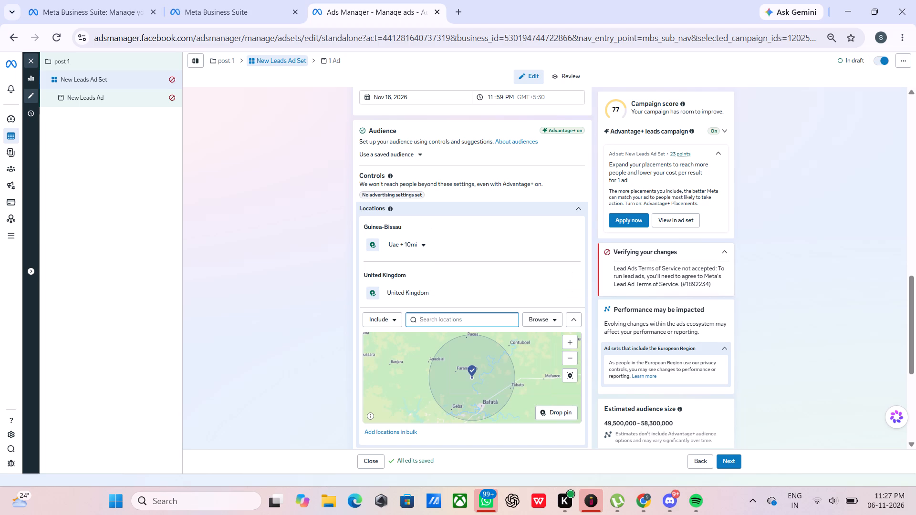
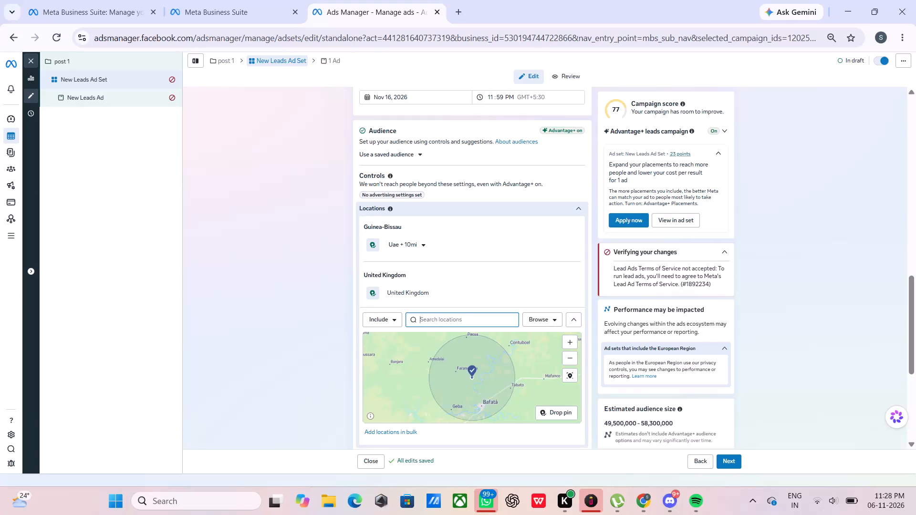
Add the countries United States and Qatar to the ad set's included audience locations.
text(usa)
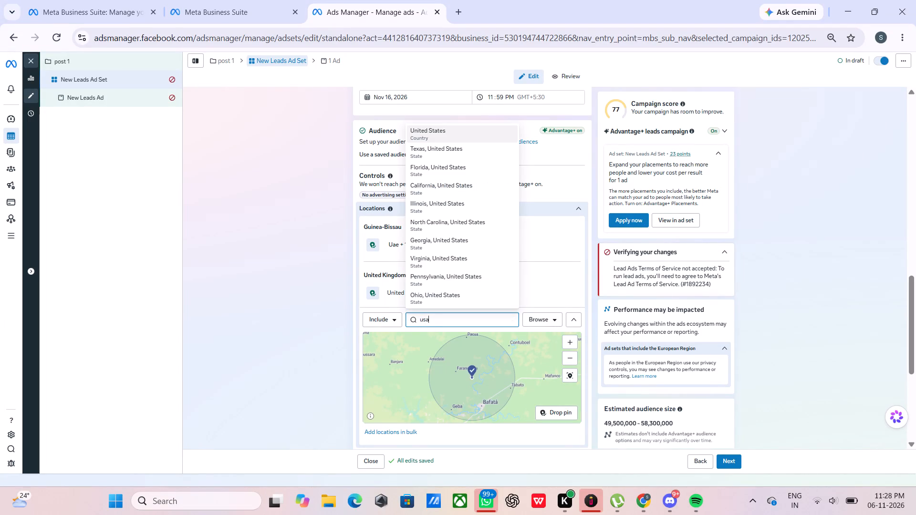
click(440, 129)
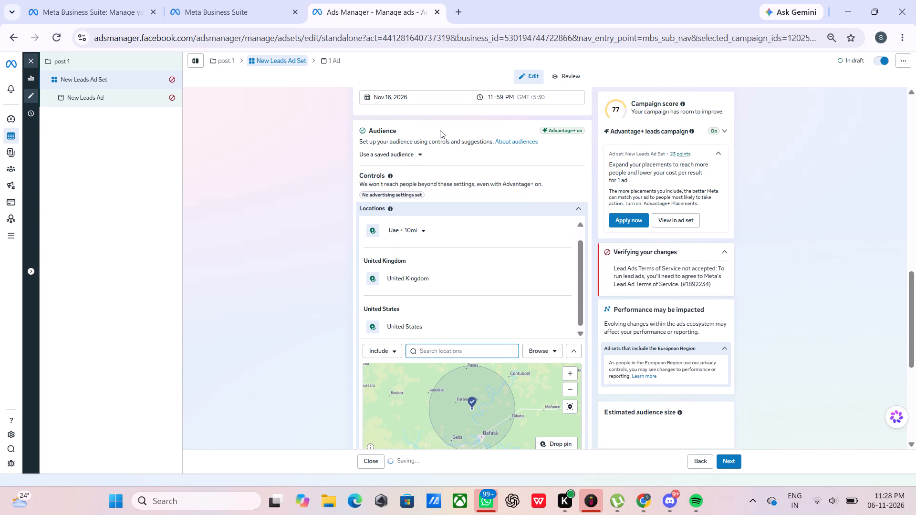
click(424, 349)
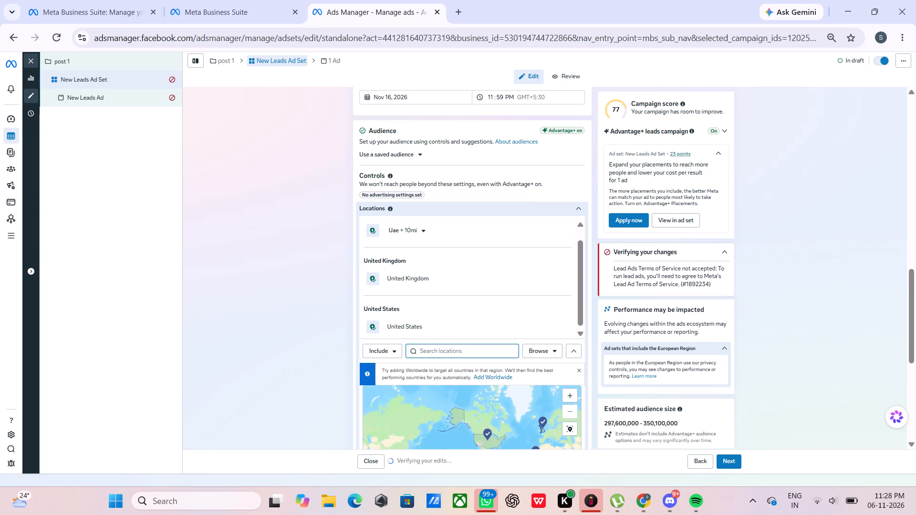
text(qa)
text(tar)
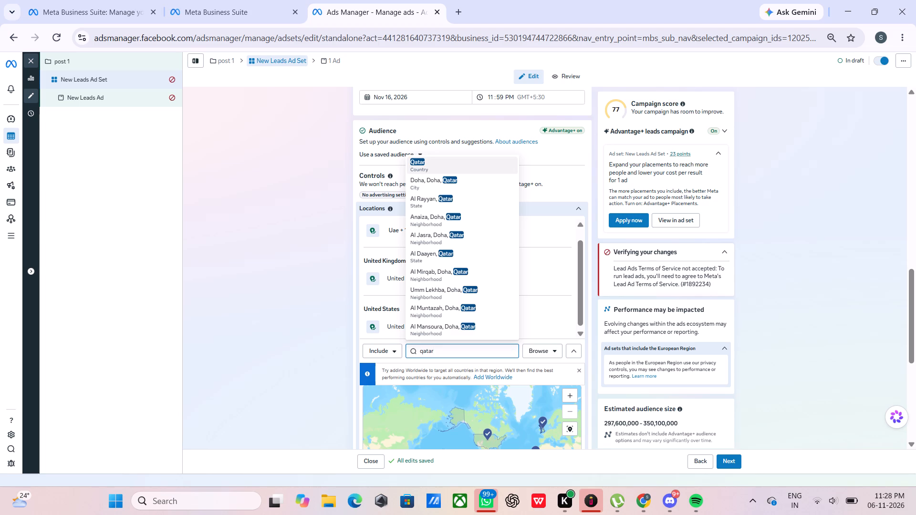
click(435, 163)
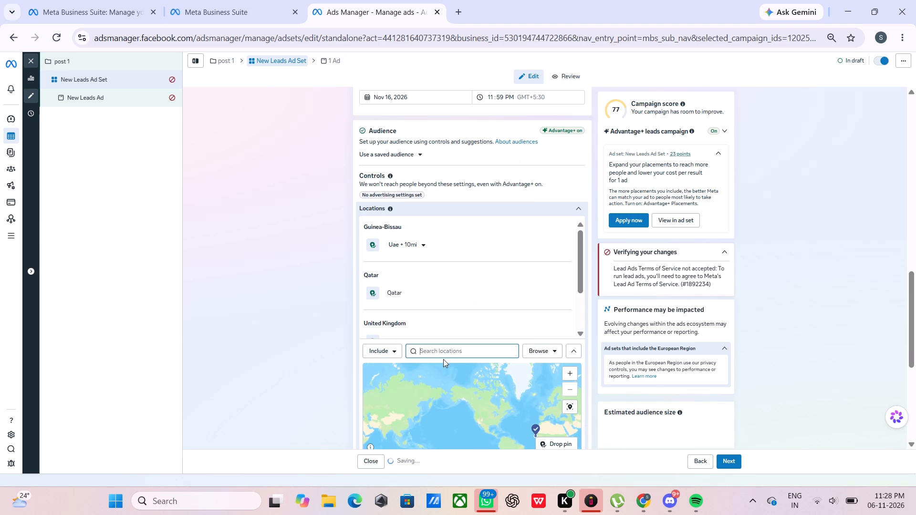
Add the countries Kuwait and Canada to the included audience locations.
click(421, 347)
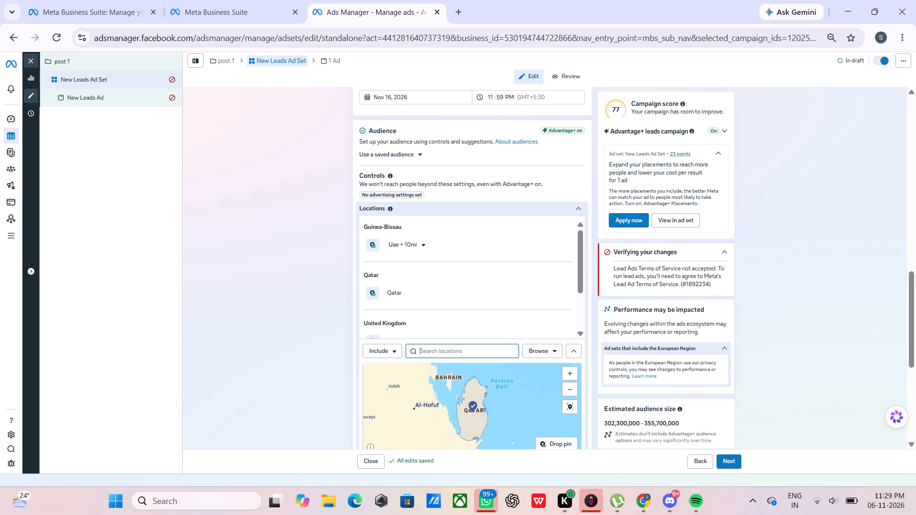
text(kuwai)
click(434, 161)
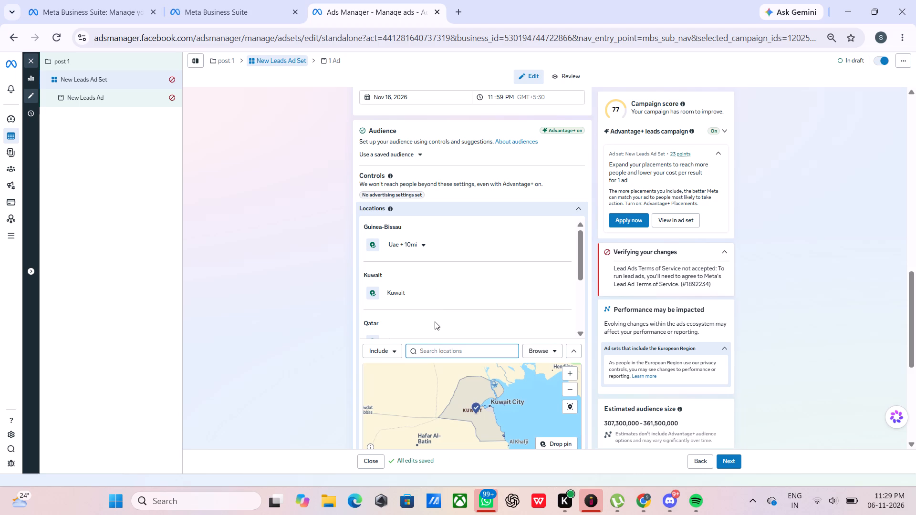
text(cana)
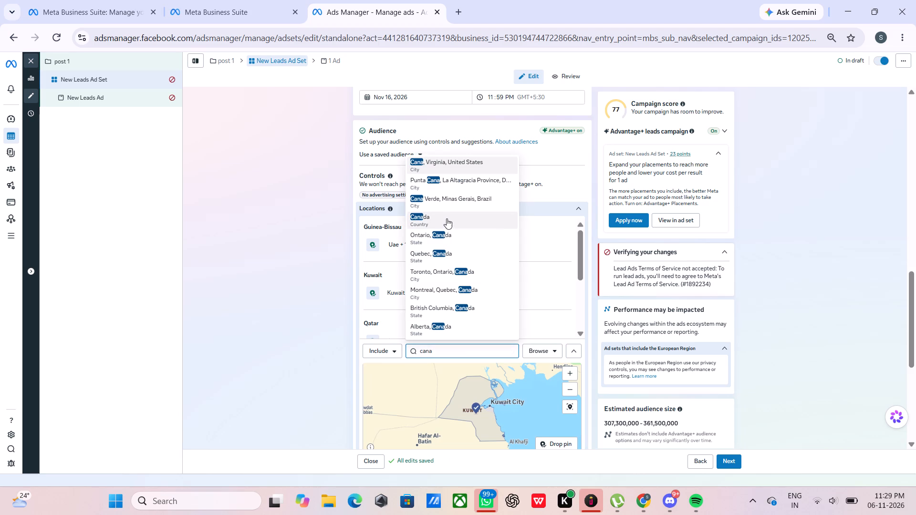
text(da)
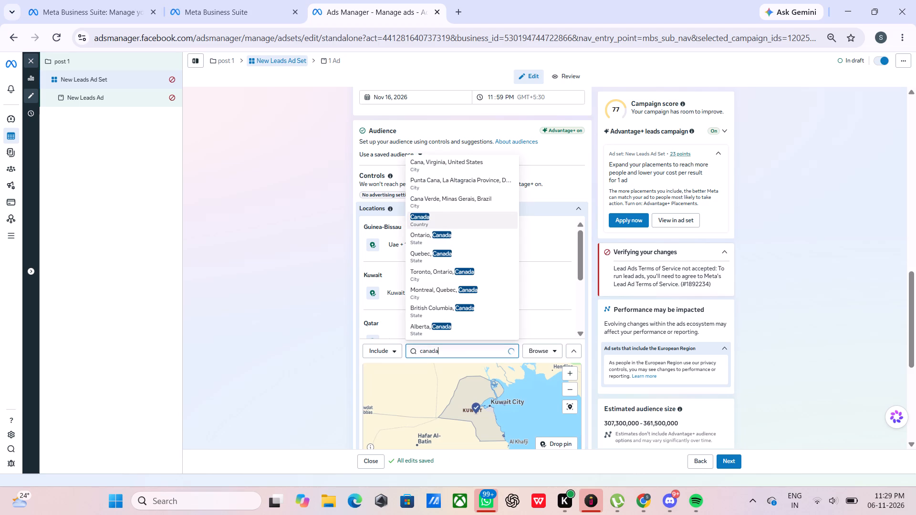
click(445, 164)
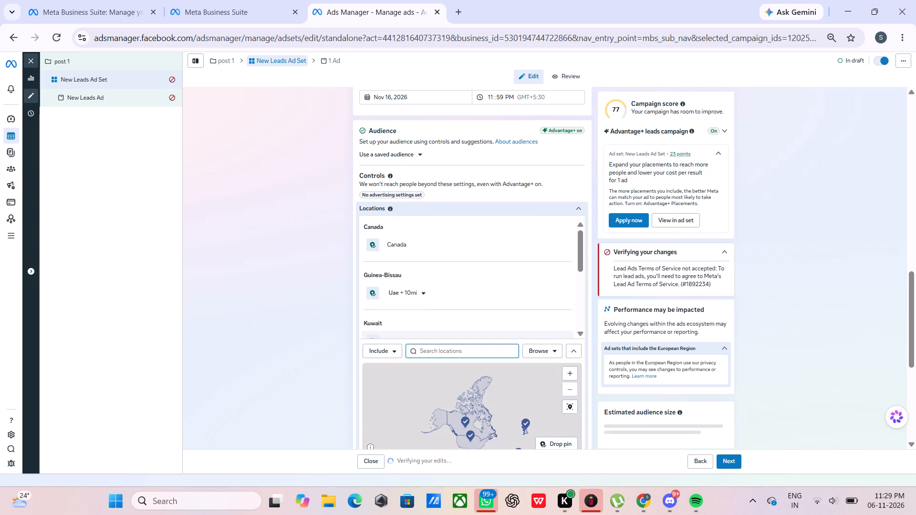
Add the countries Australia and Saudi Arabia to the included audience locations.
text(austra)
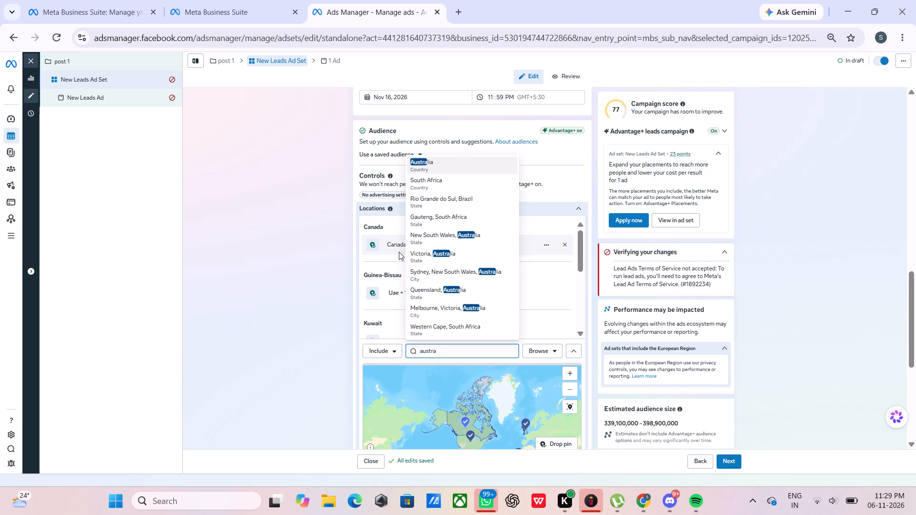
click(432, 166)
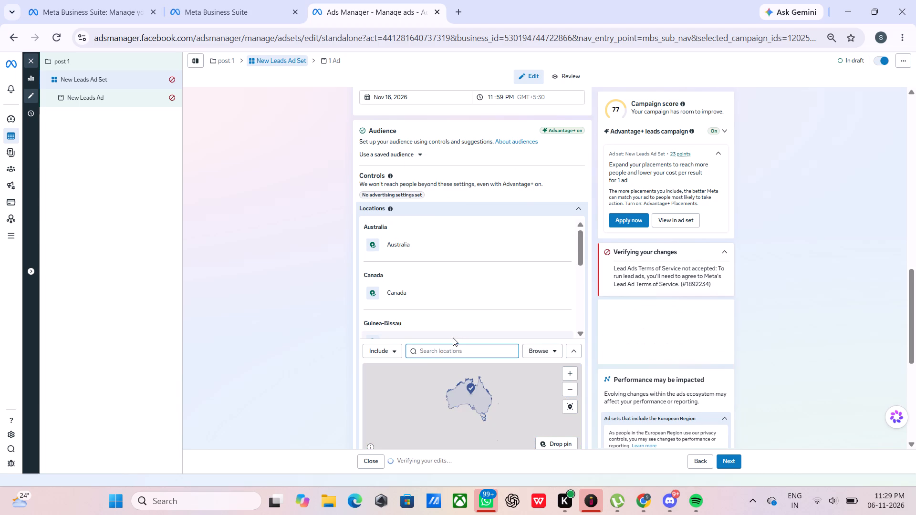
text(saud)
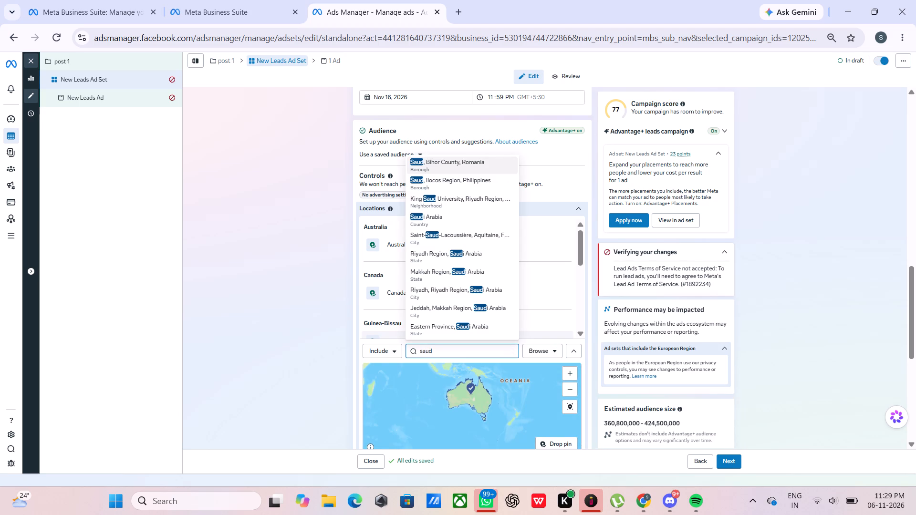
key(i)
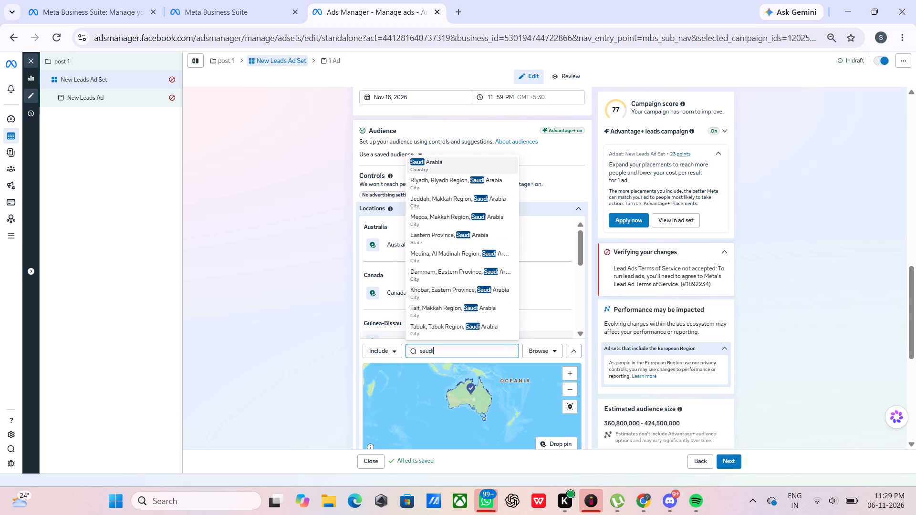
click(448, 163)
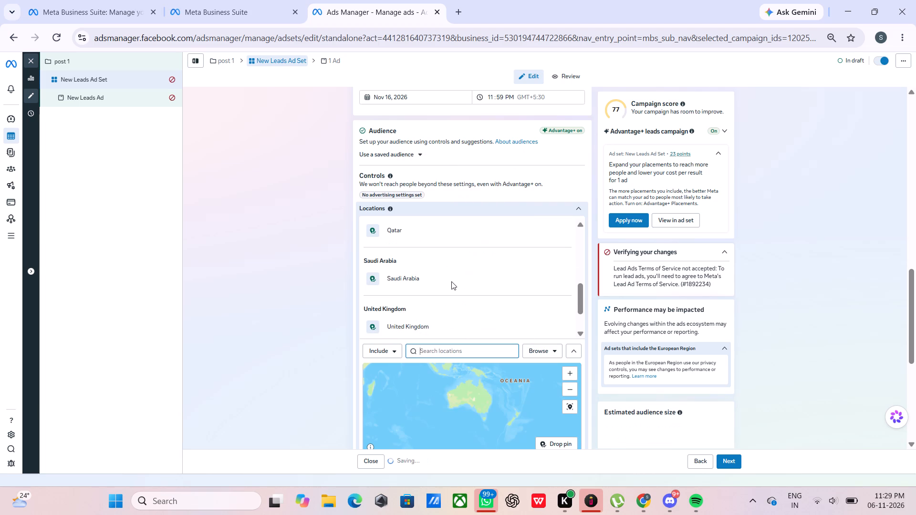
Add the country New Zealand and the state of Dubai, United Arab Emirates, to the included audience locations.
scroll(456, 285, up, 3)
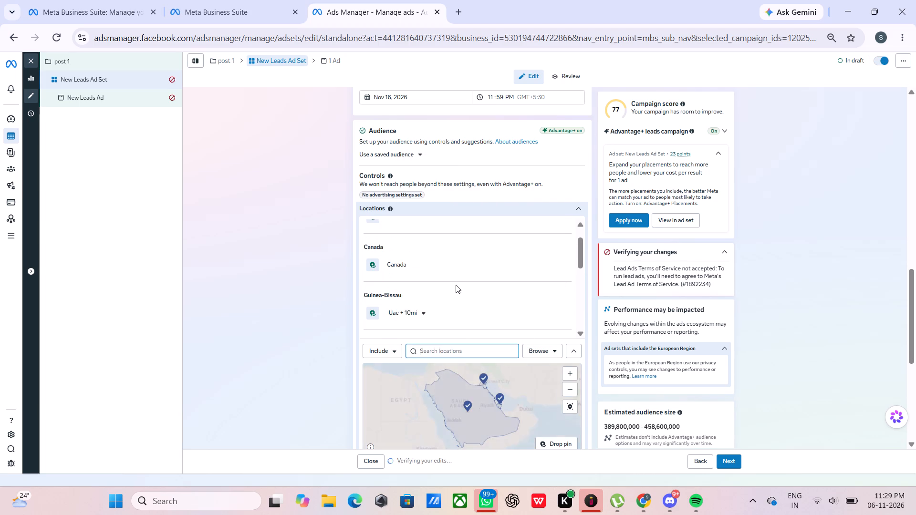
scroll(456, 285, down, 9)
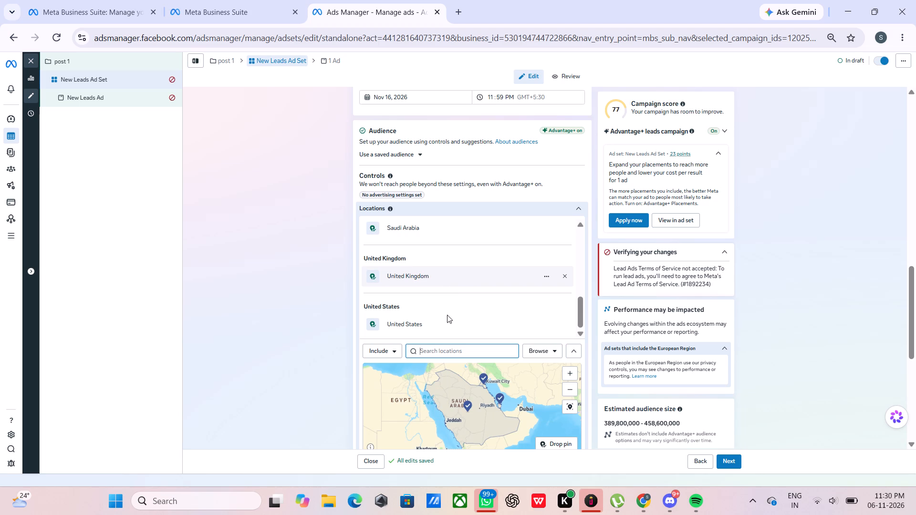
text(new z)
text(ea)
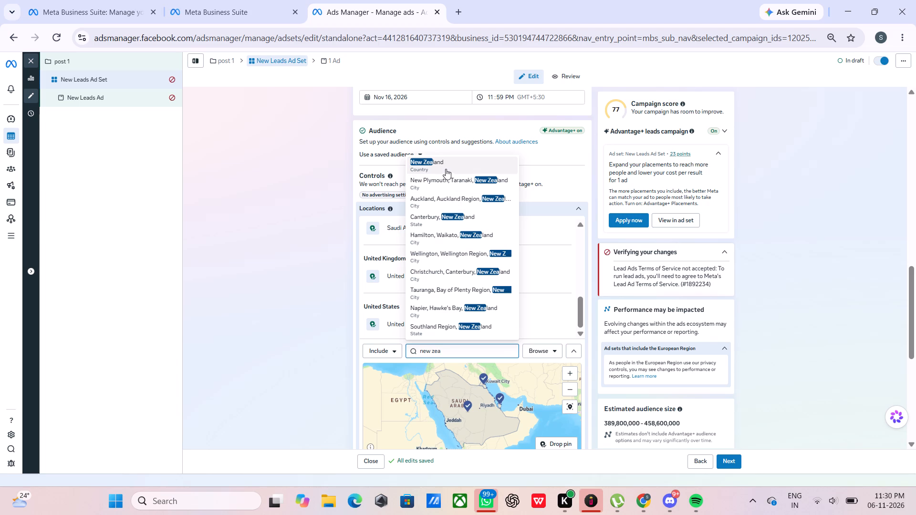
click(444, 164)
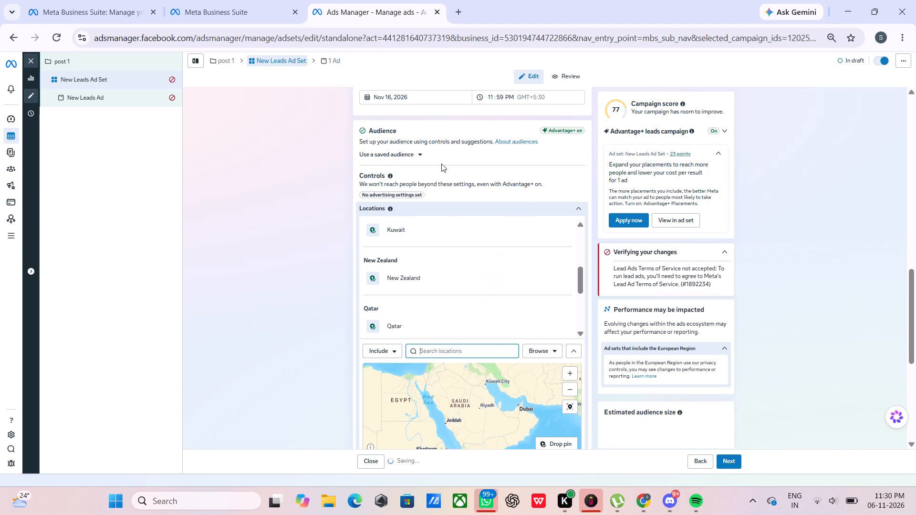
click(431, 349)
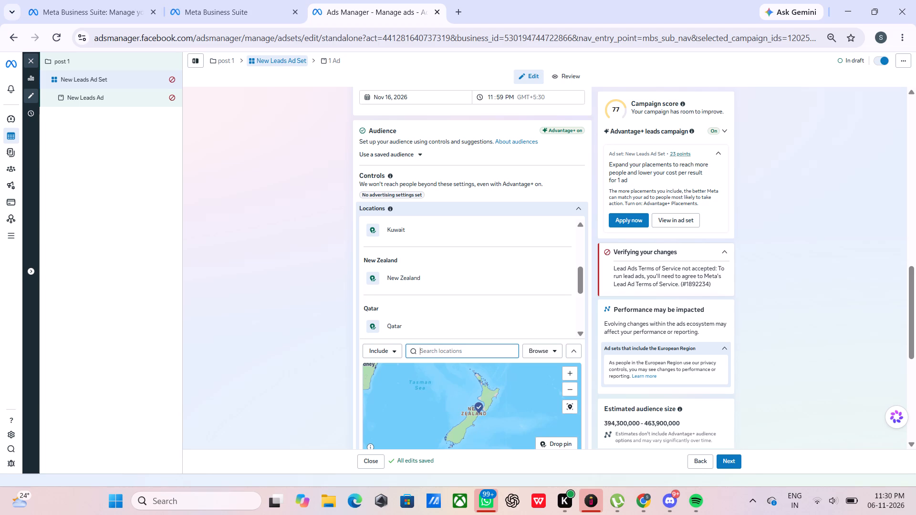
text(duba)
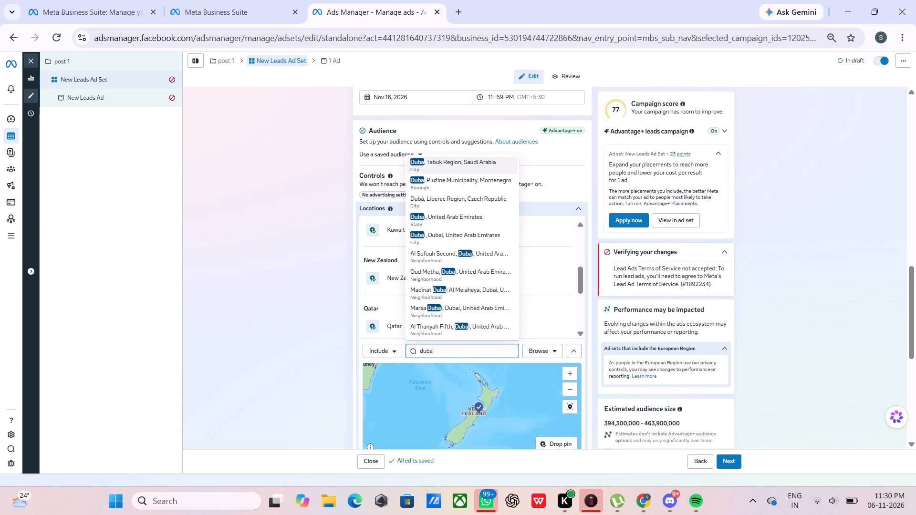
key(i)
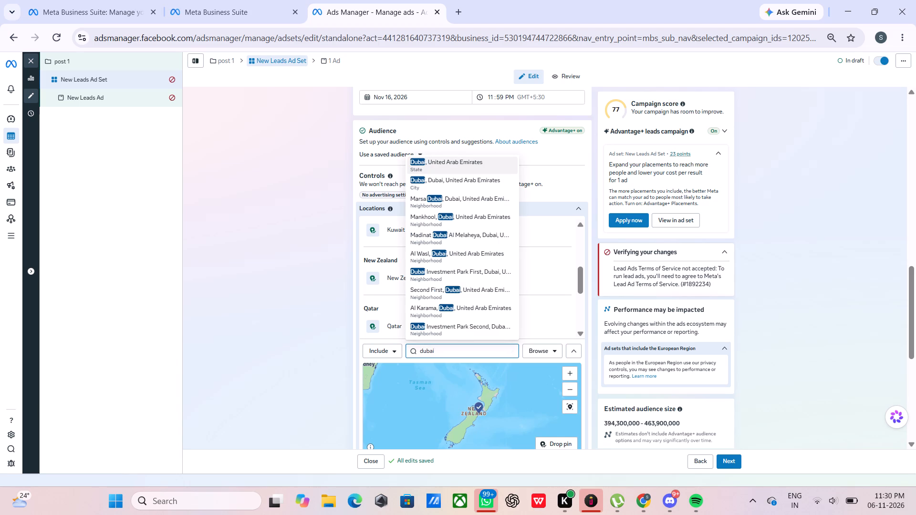
click(454, 164)
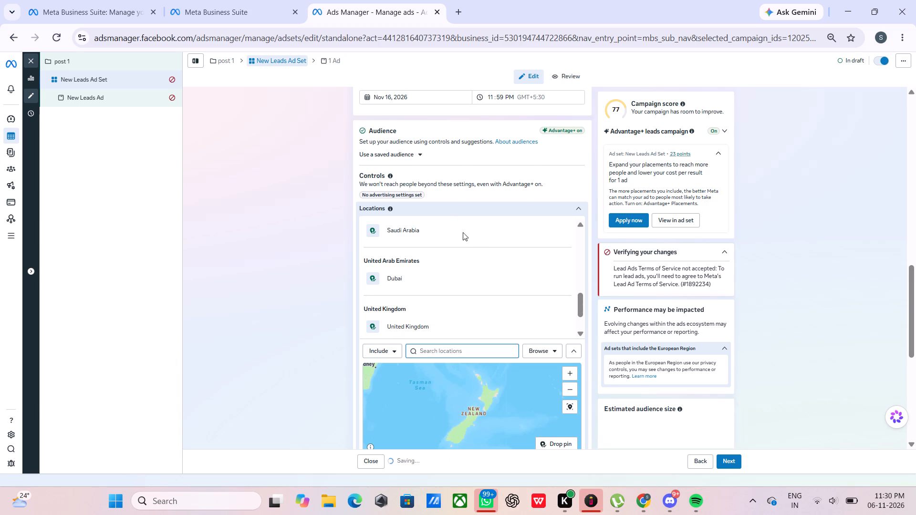
Add the country Singapore to the included audience locations and collapse the location settings.
scroll(481, 260, down, 3)
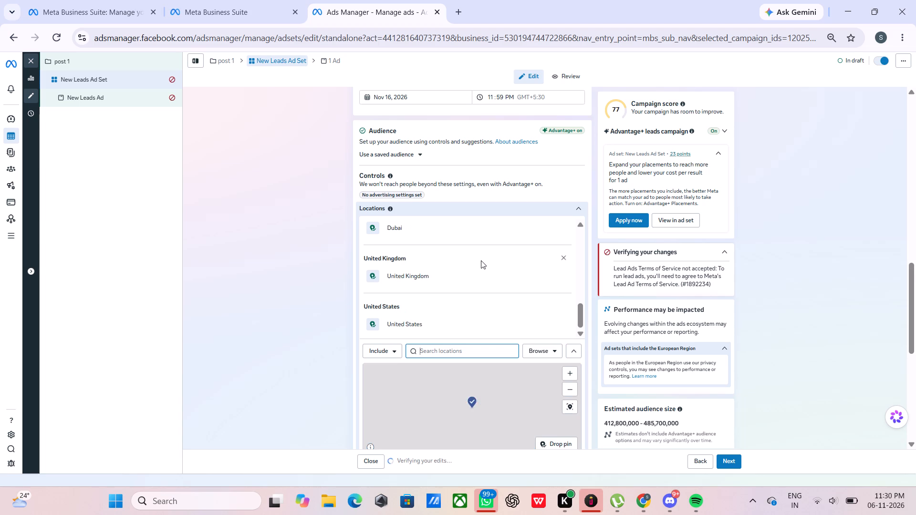
scroll(481, 260, down, 1)
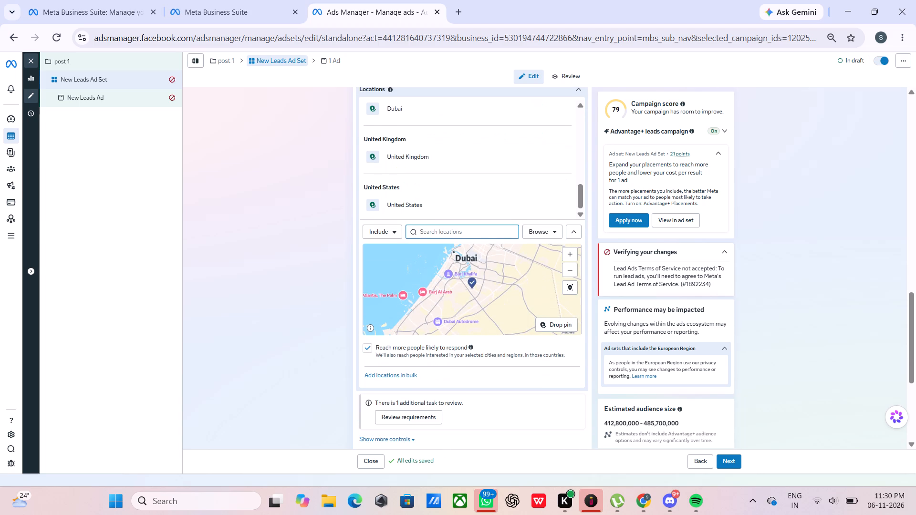
scroll(481, 260, up, 1)
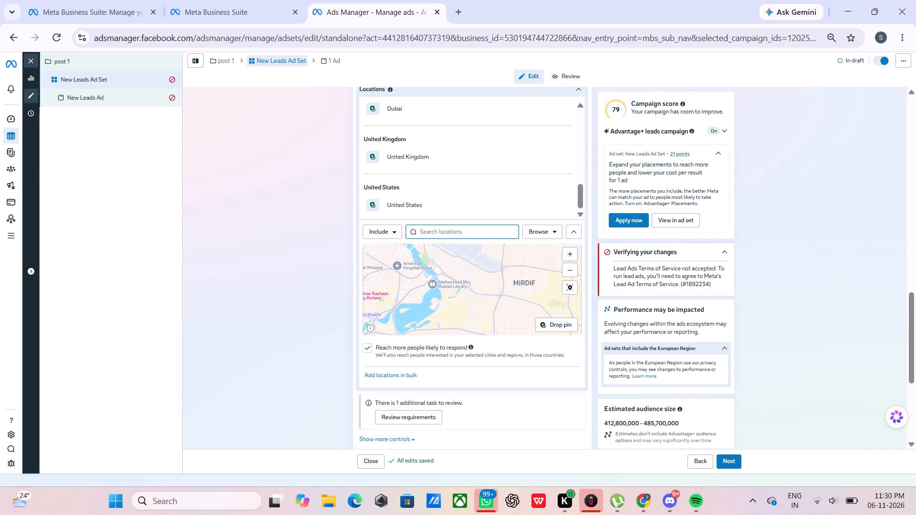
text(singa)
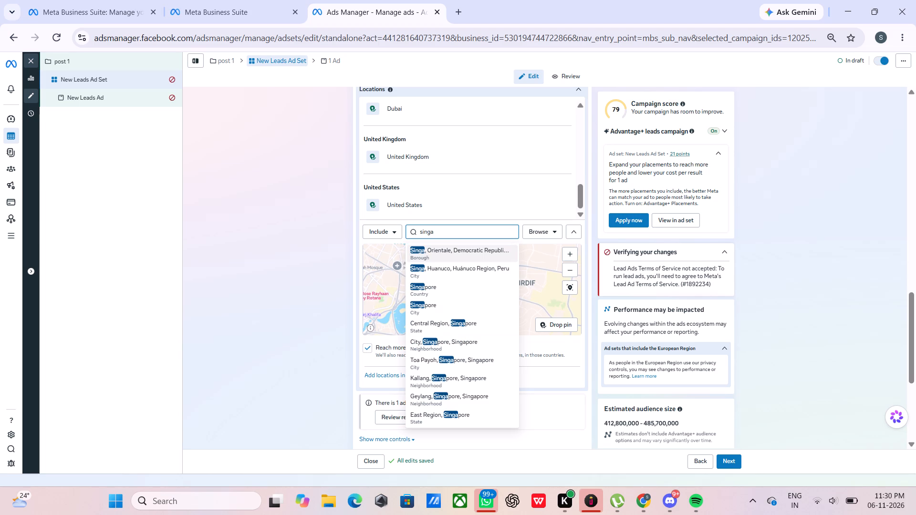
text(po)
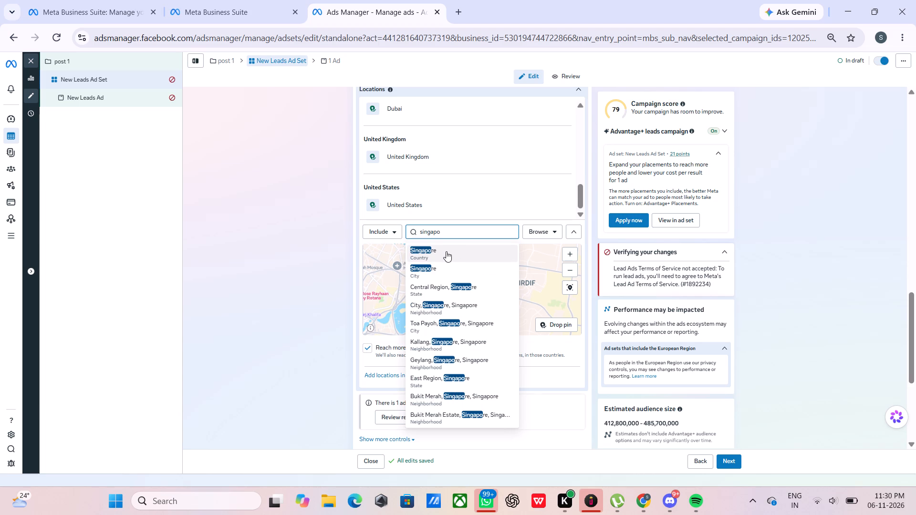
click(446, 251)
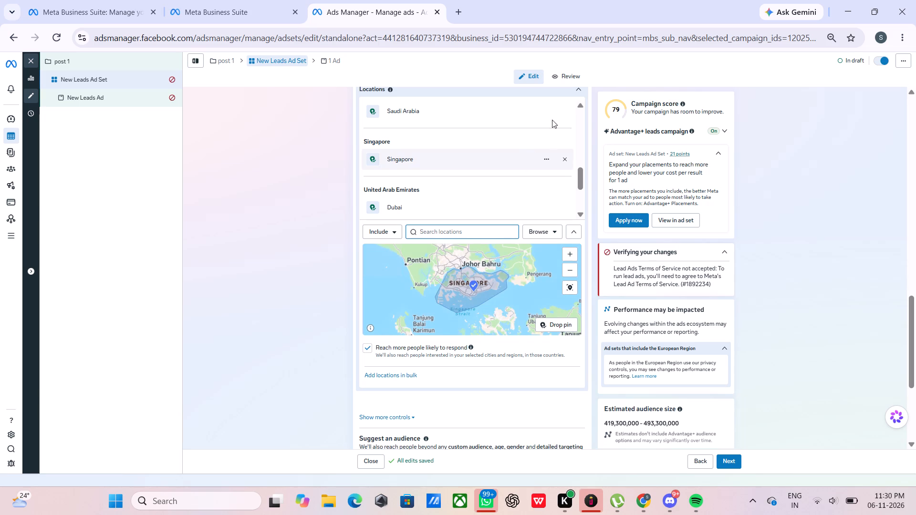
click(577, 87)
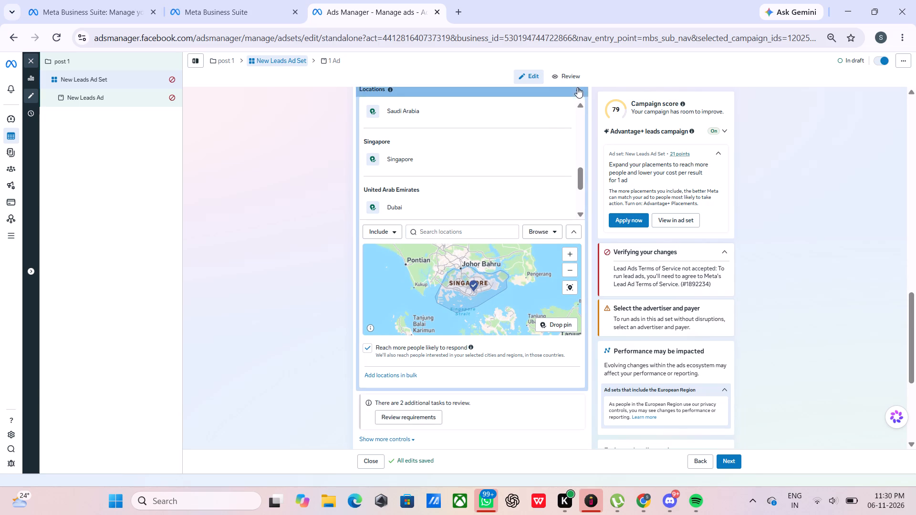
scroll(452, 206, up, 1)
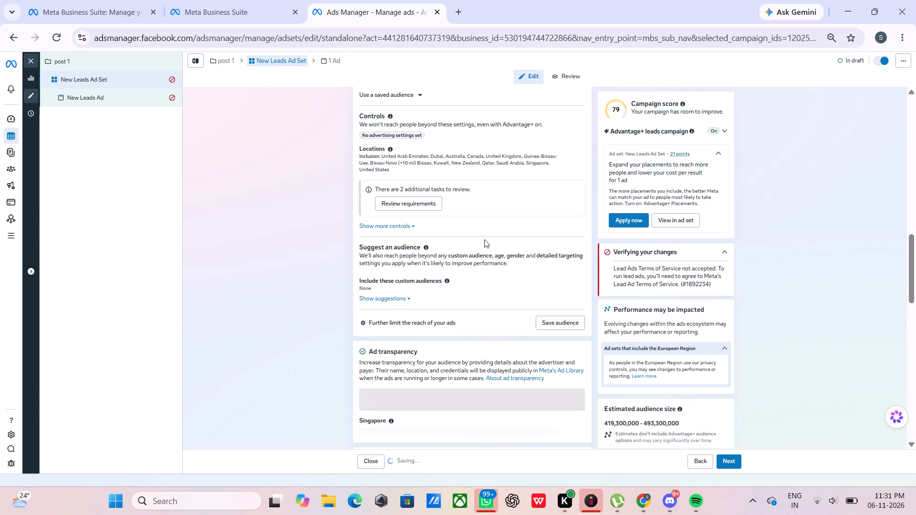
scroll(484, 239, up, 1)
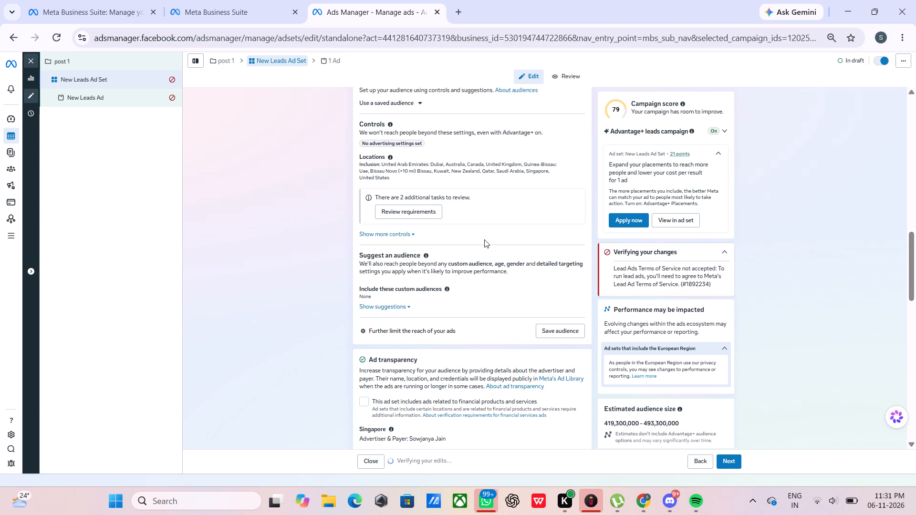
scroll(484, 239, up, 1)
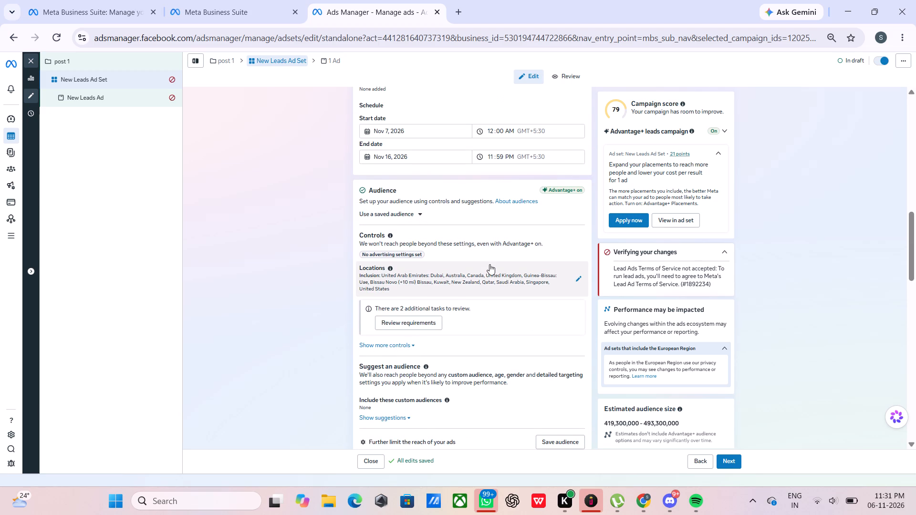
Look over the ad set's audience and transparency sections and examine the expanded list of included locations.
scroll(489, 264, down, 1)
scroll(489, 264, up, 1)
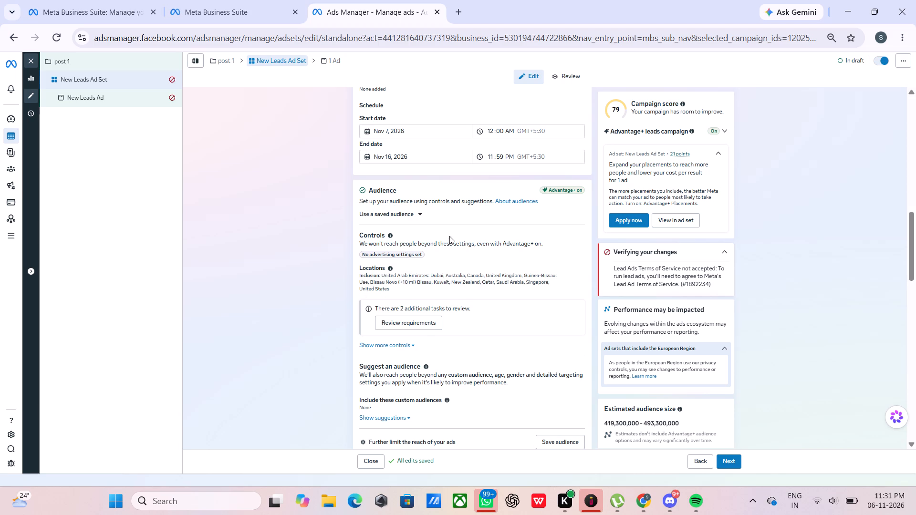
scroll(452, 239, down, 2)
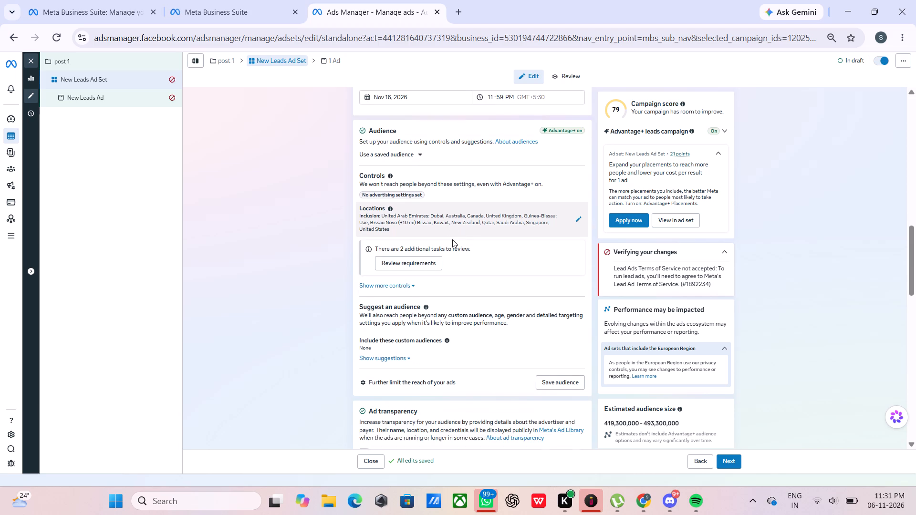
scroll(452, 239, down, 1)
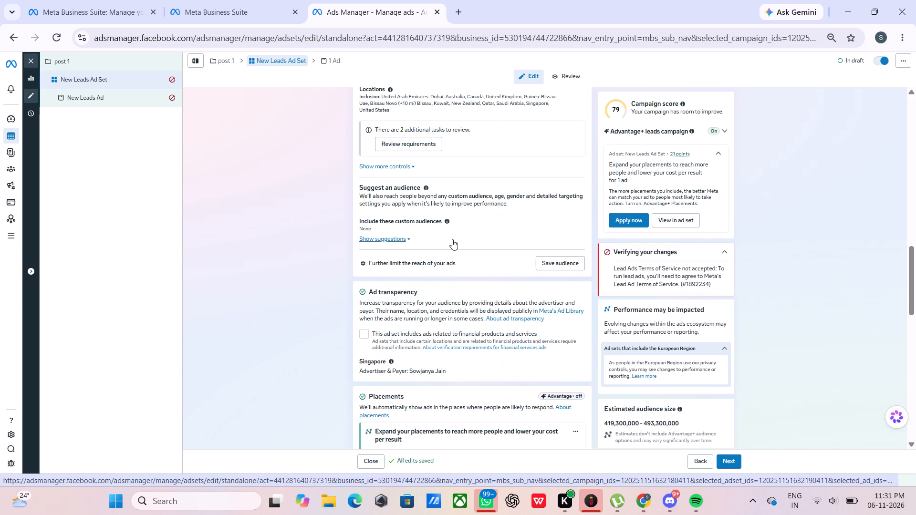
scroll(452, 239, up, 1)
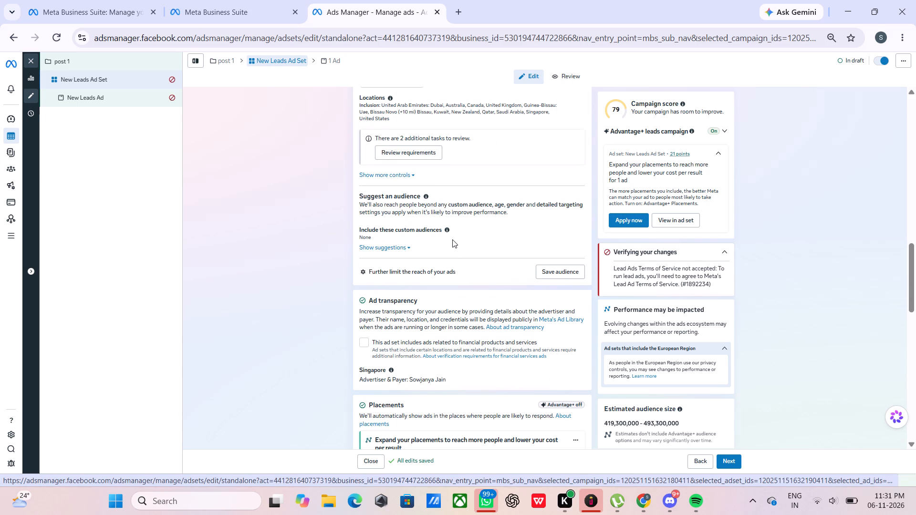
scroll(452, 239, up, 1)
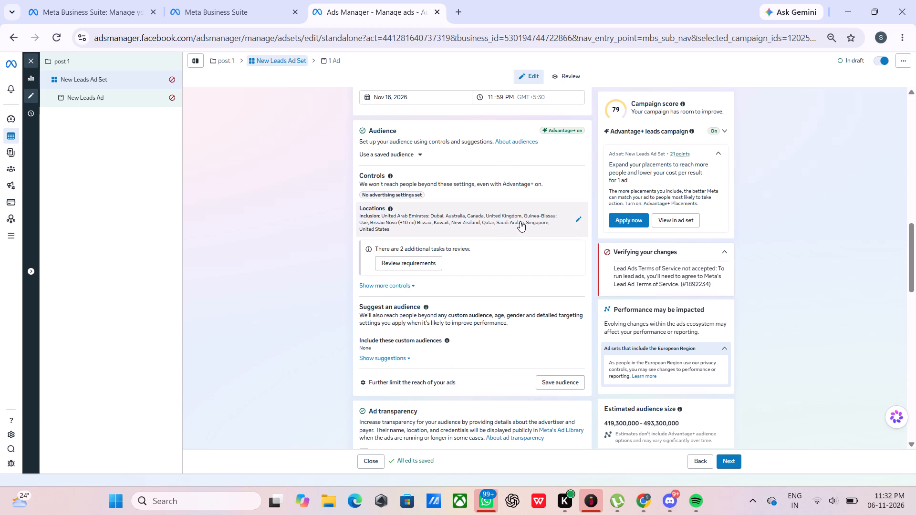
click(575, 216)
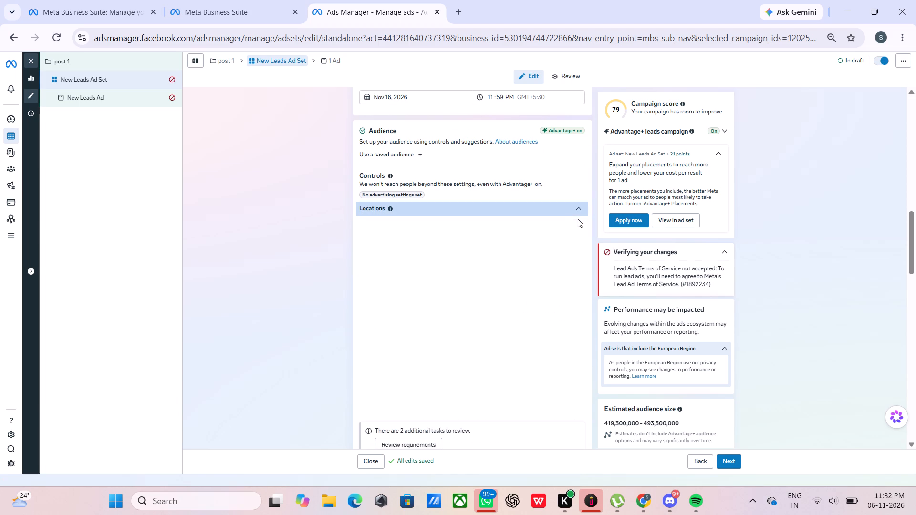
scroll(480, 259, down, 4)
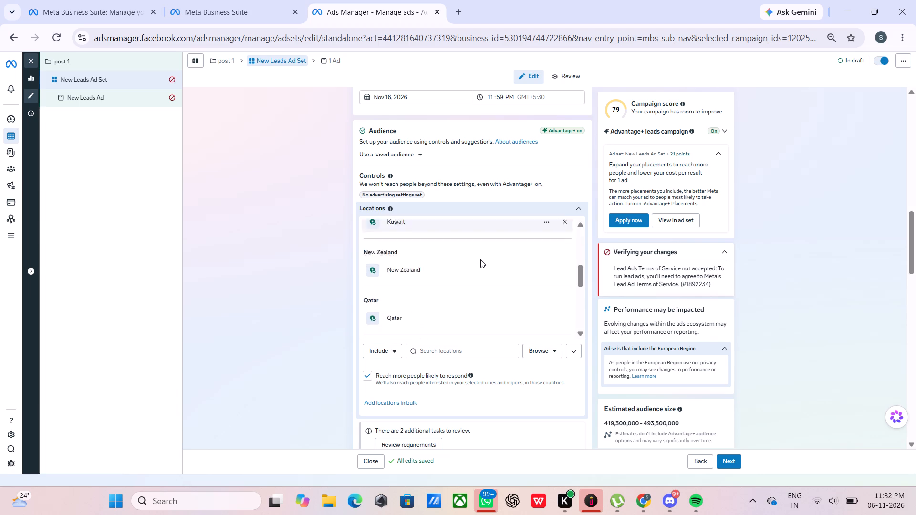
scroll(480, 259, down, 3)
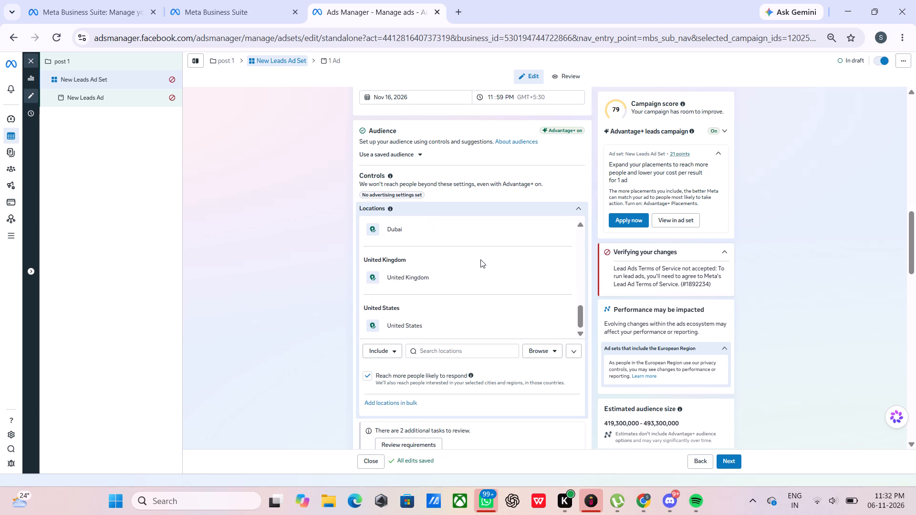
scroll(480, 259, down, 2)
scroll(480, 259, up, 2)
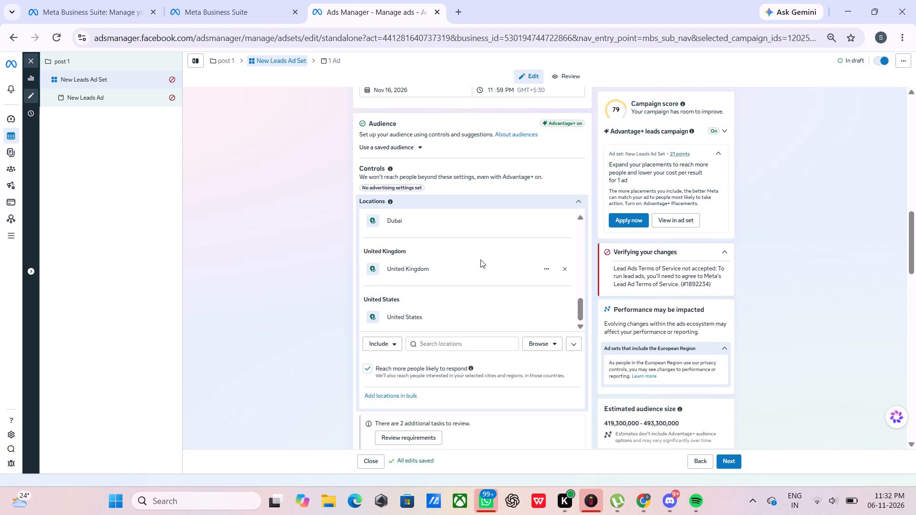
click(577, 208)
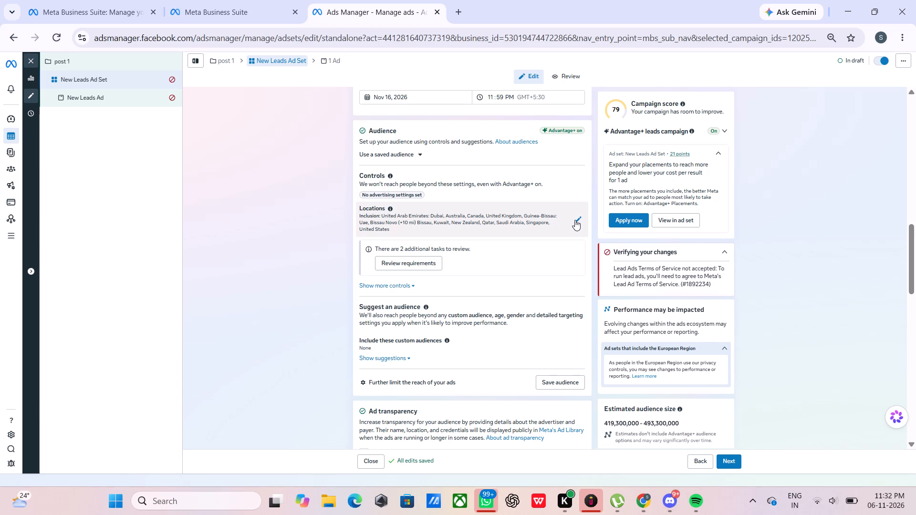
Reopen the location settings, check every included location once more, and collapse the list.
click(575, 220)
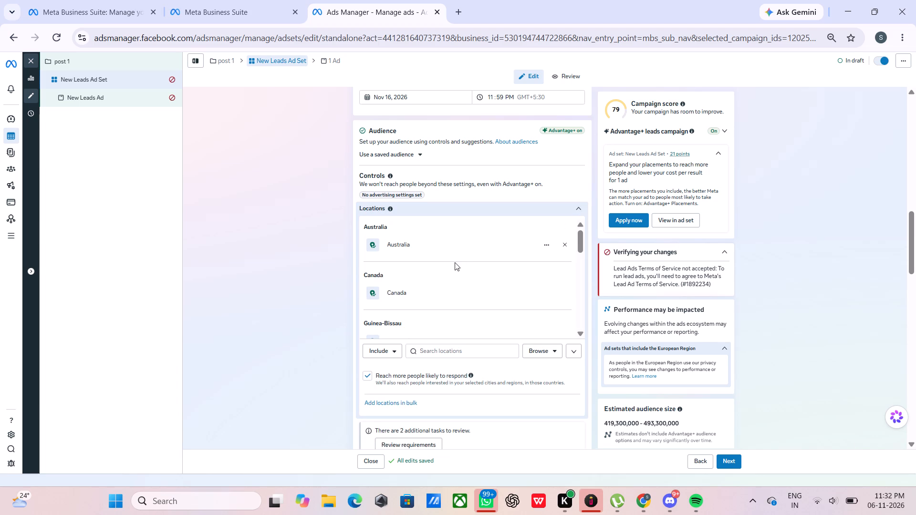
scroll(455, 262, down, 3)
scroll(455, 262, up, 1)
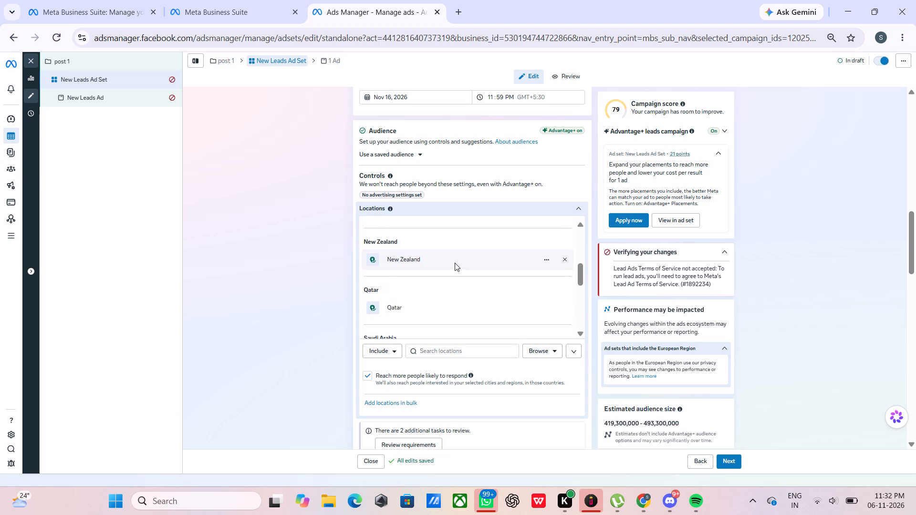
scroll(455, 263, down, 3)
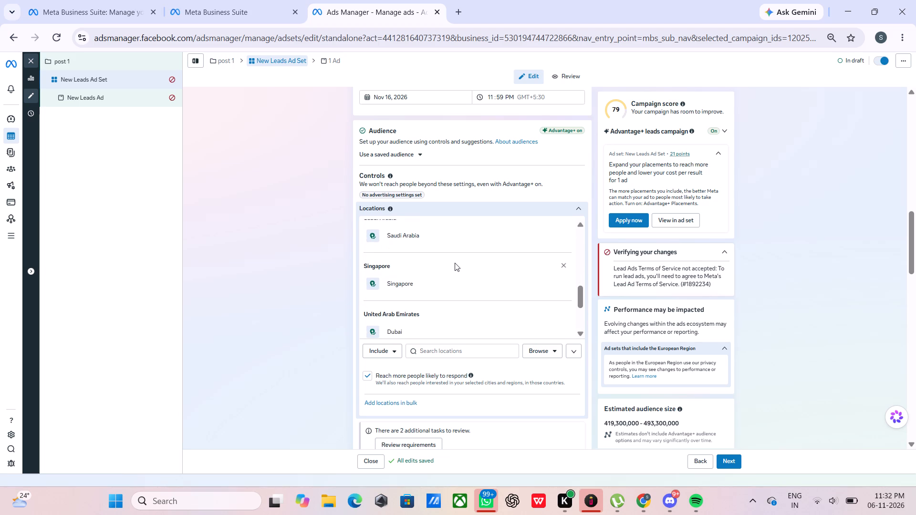
scroll(455, 263, down, 4)
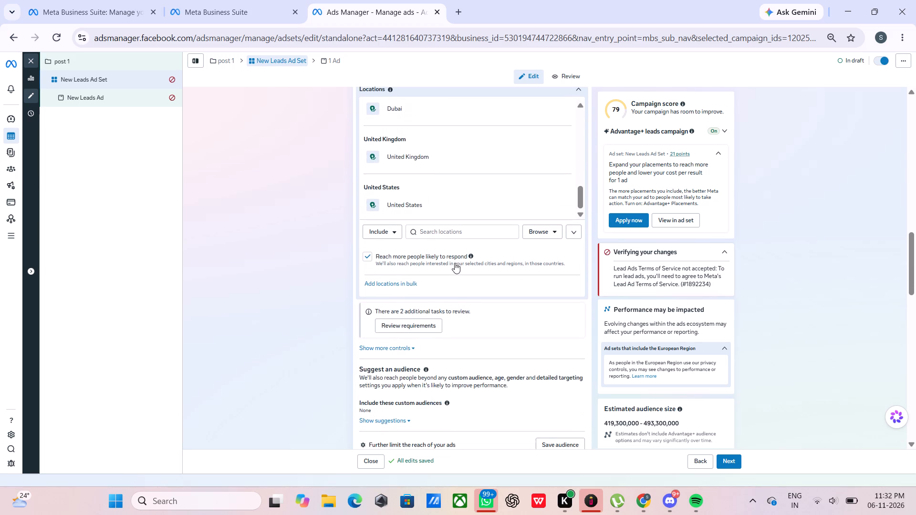
scroll(460, 258, up, 2)
click(582, 210)
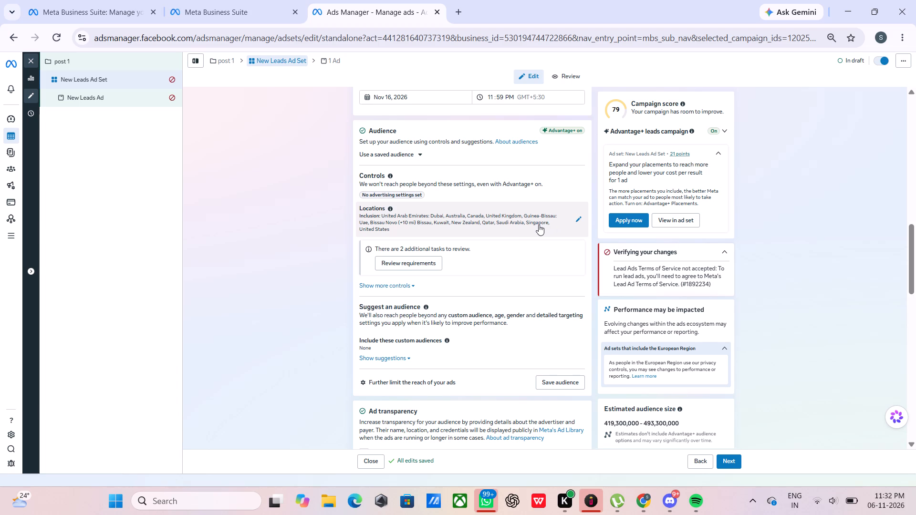
Open the Singapore advertiser details under Ad transparency for editing and clear the selected advertiser.
scroll(538, 226, down, 2)
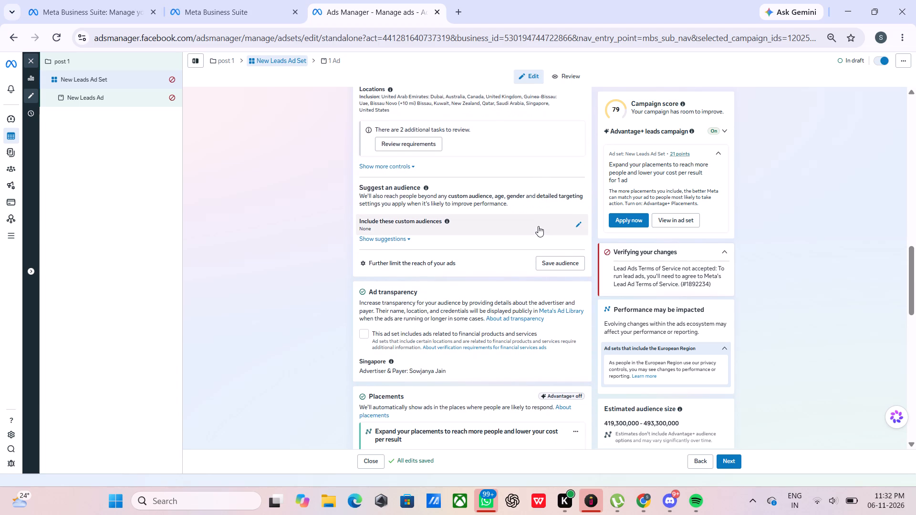
scroll(538, 226, down, 2)
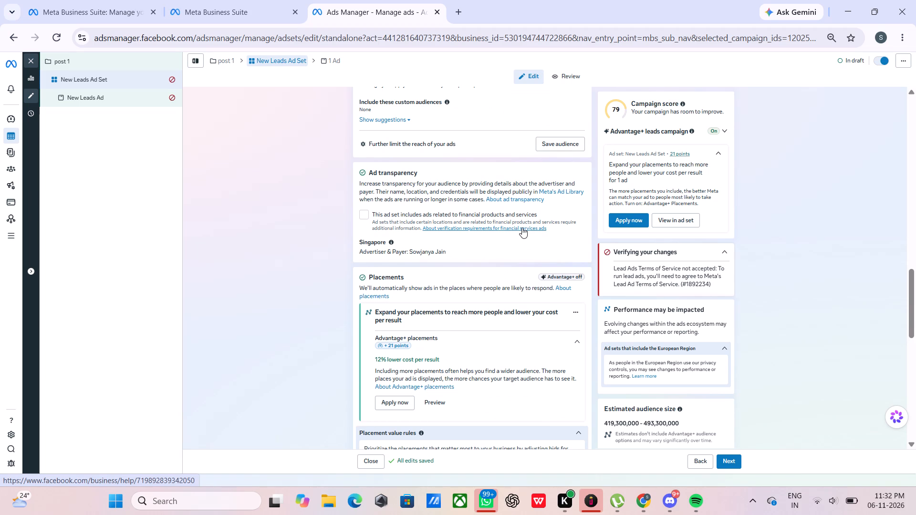
scroll(522, 227, down, 1)
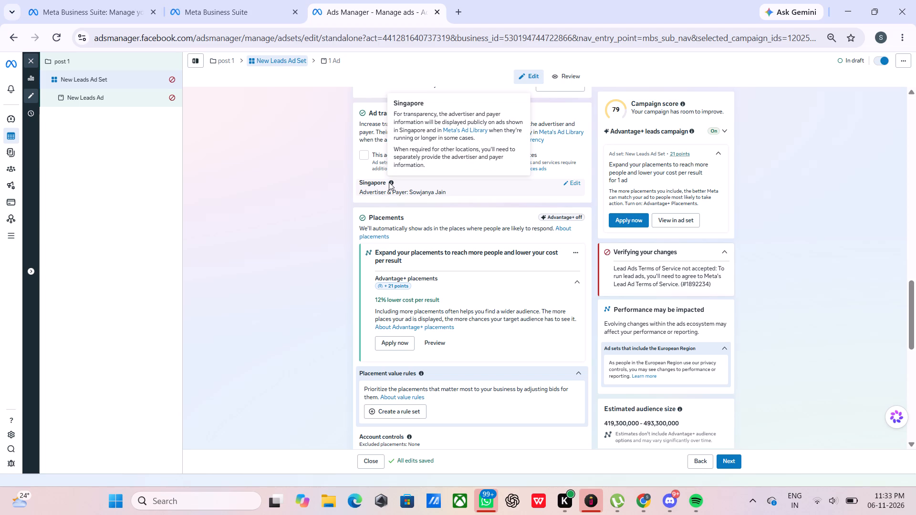
click(570, 184)
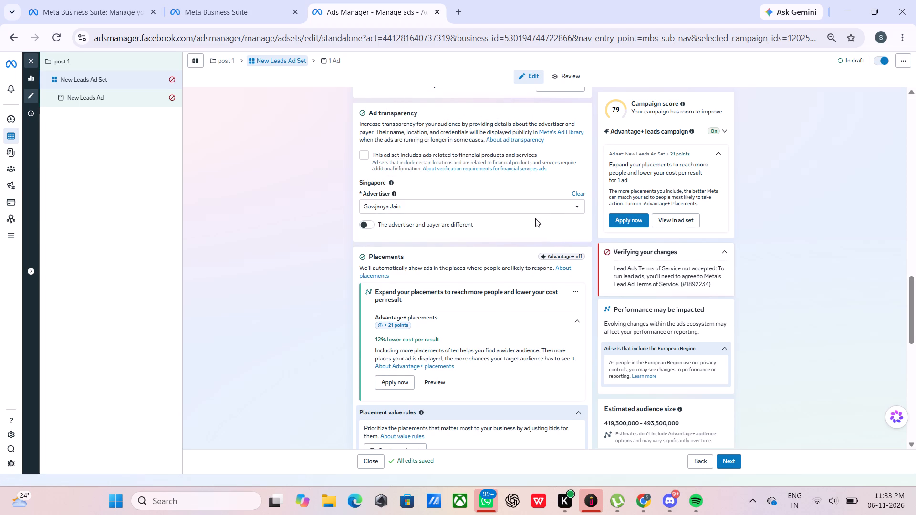
click(390, 184)
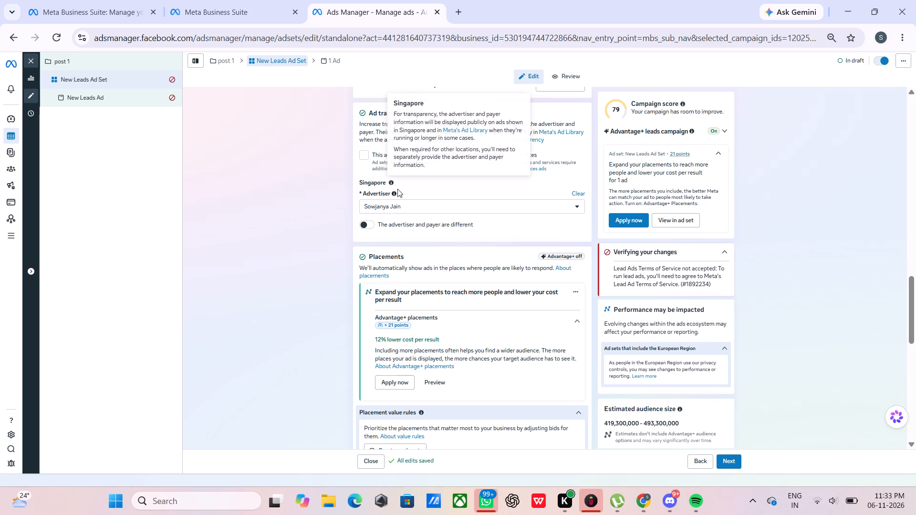
scroll(397, 189, up, 1)
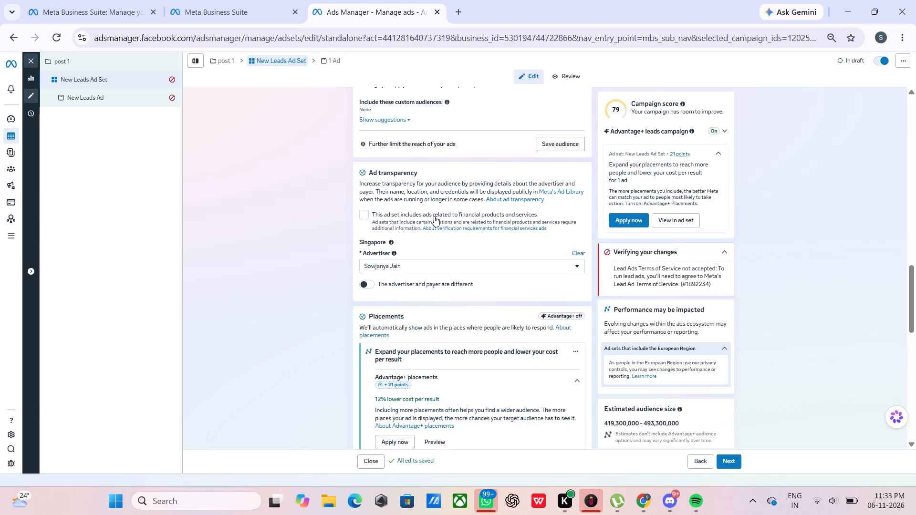
click(585, 253)
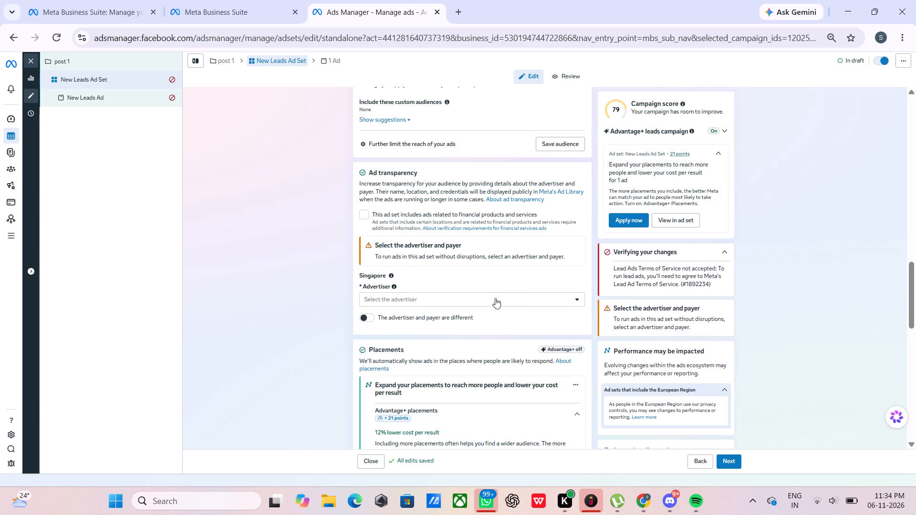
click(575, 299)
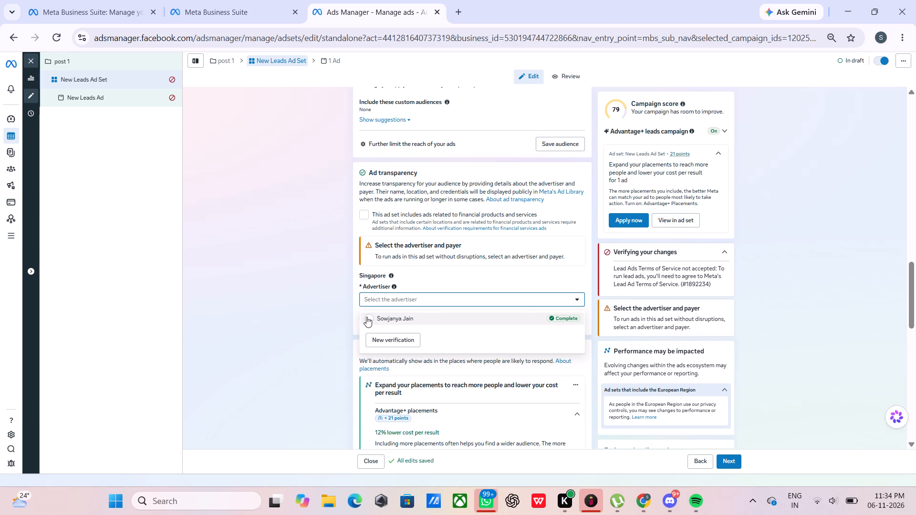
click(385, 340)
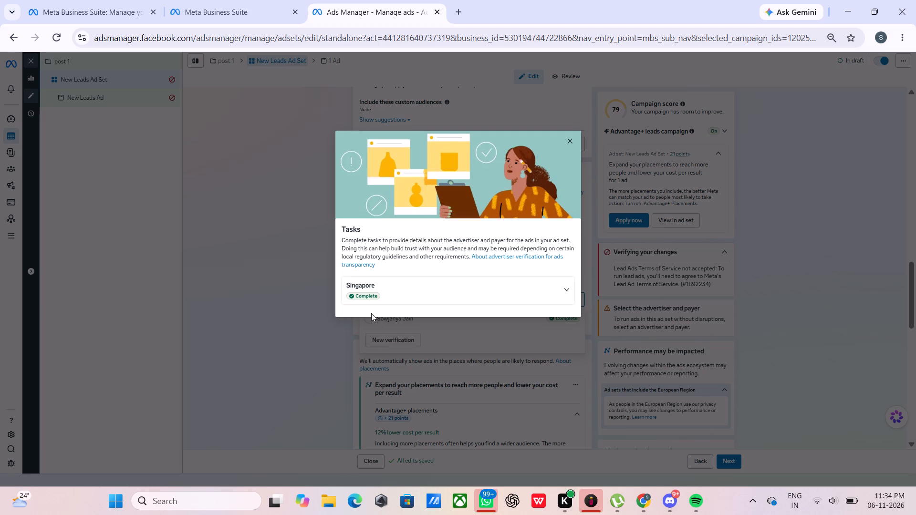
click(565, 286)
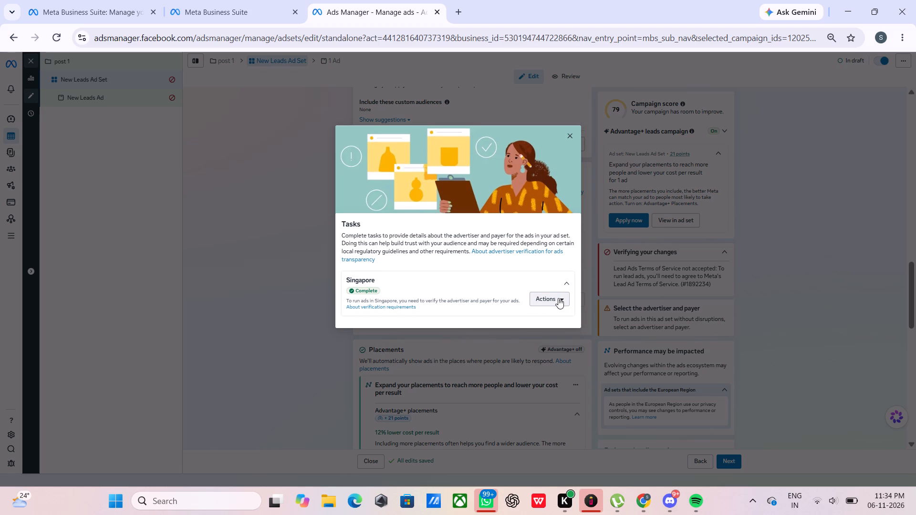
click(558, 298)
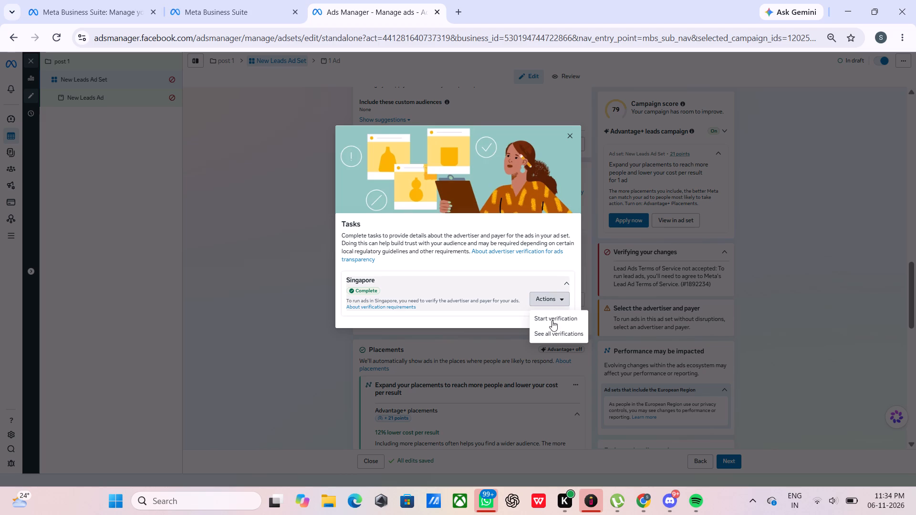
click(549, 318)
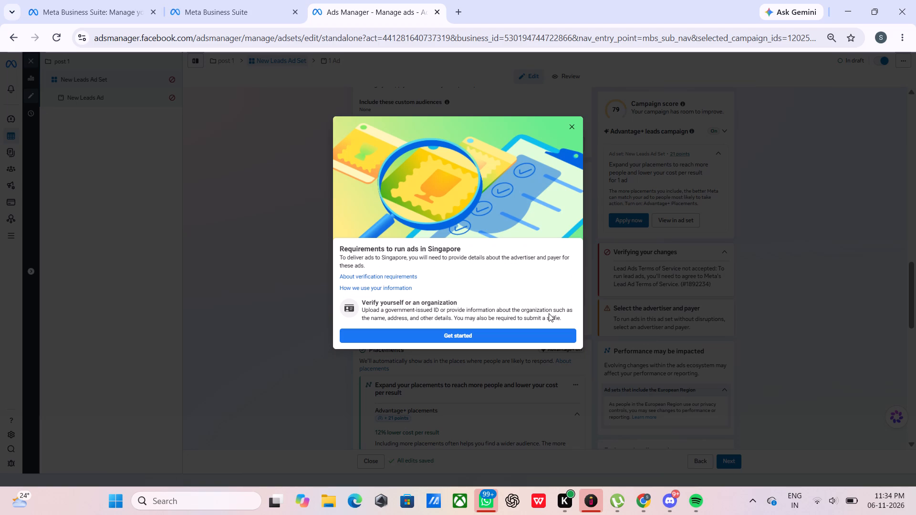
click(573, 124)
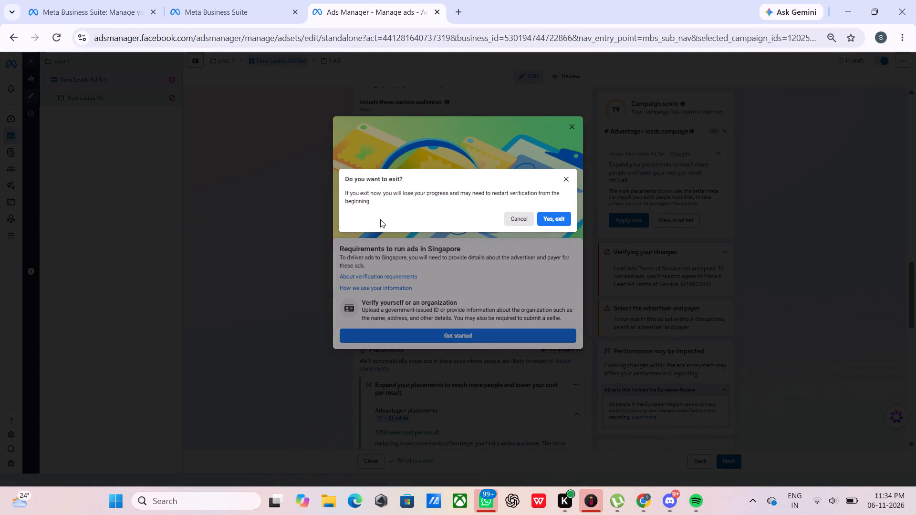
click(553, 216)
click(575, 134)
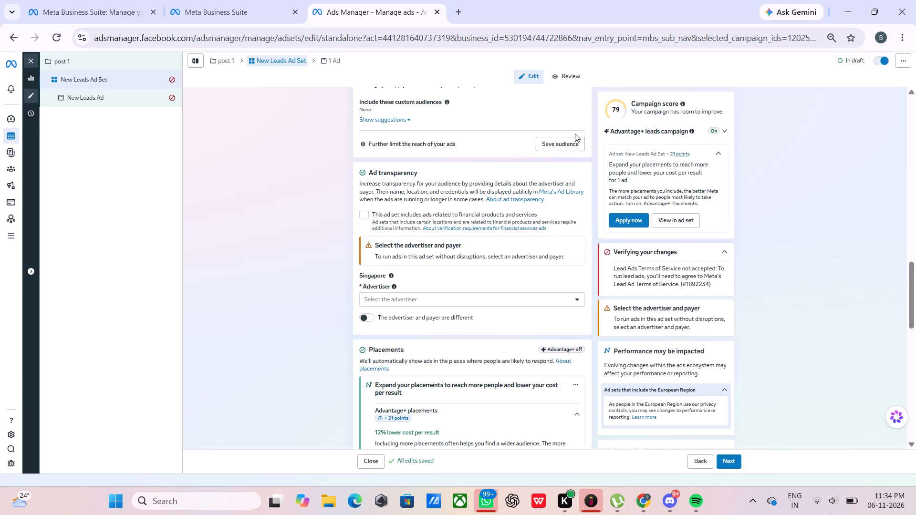
Look over the ad set's conversion, budget, schedule and audience settings, ending at the included locations.
scroll(487, 283, up, 6)
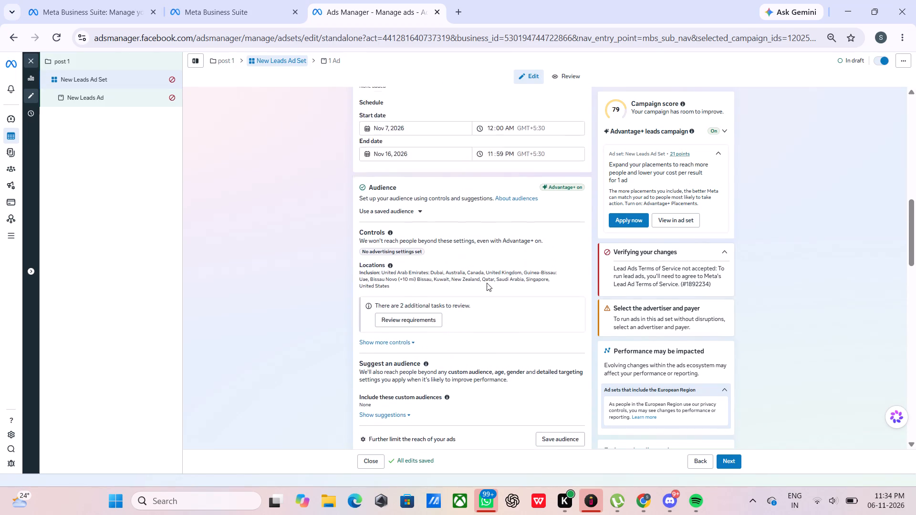
scroll(487, 283, up, 3)
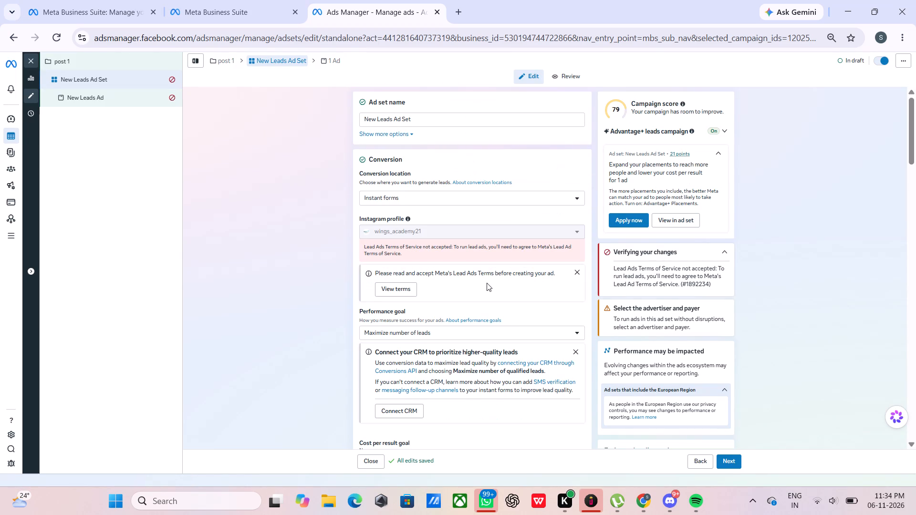
scroll(487, 283, down, 5)
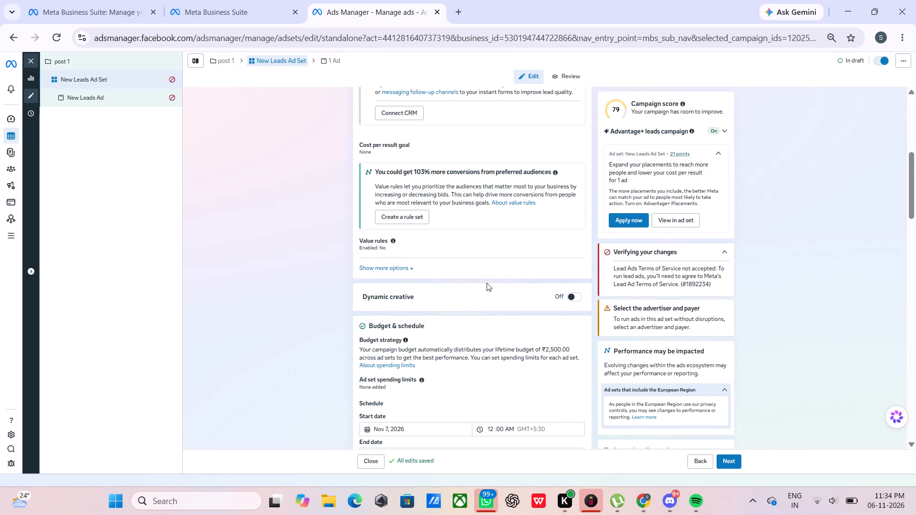
scroll(487, 283, down, 6)
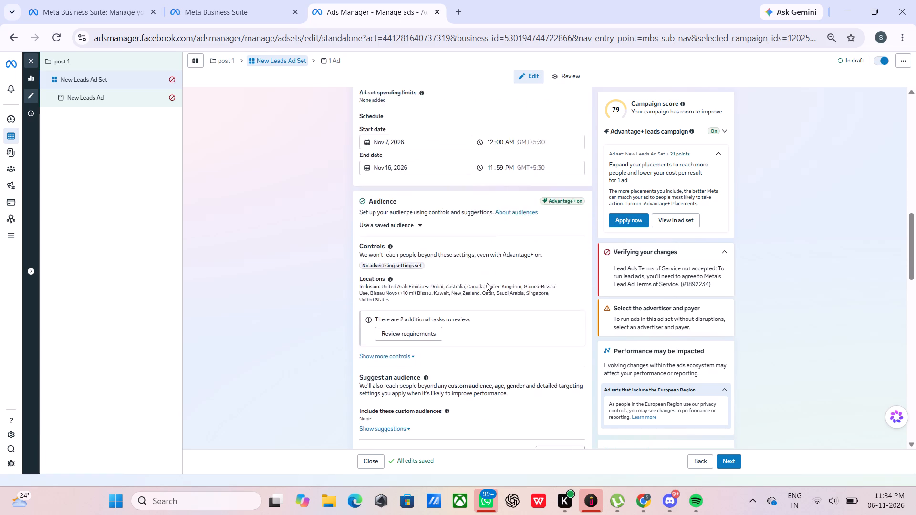
Remove Singapore from the included audience locations and collapse the location settings.
click(578, 218)
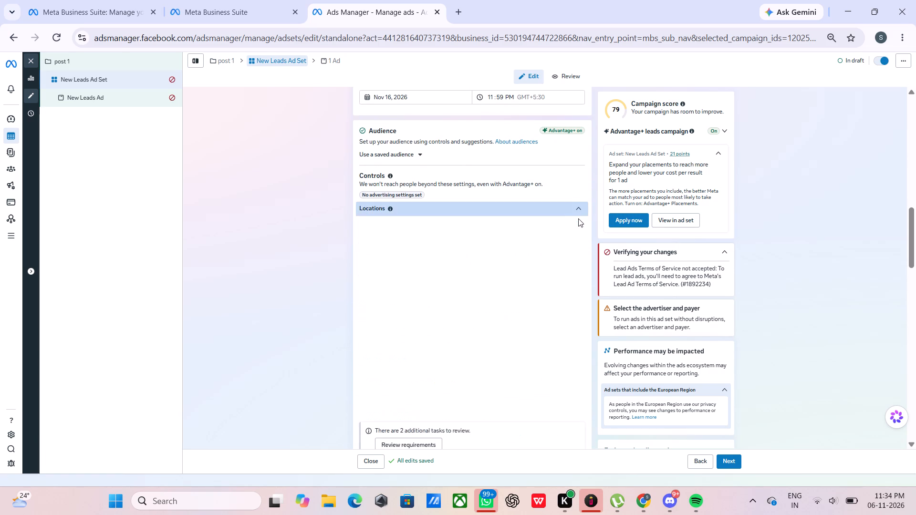
scroll(481, 303, down, 11)
scroll(531, 266, down, 3)
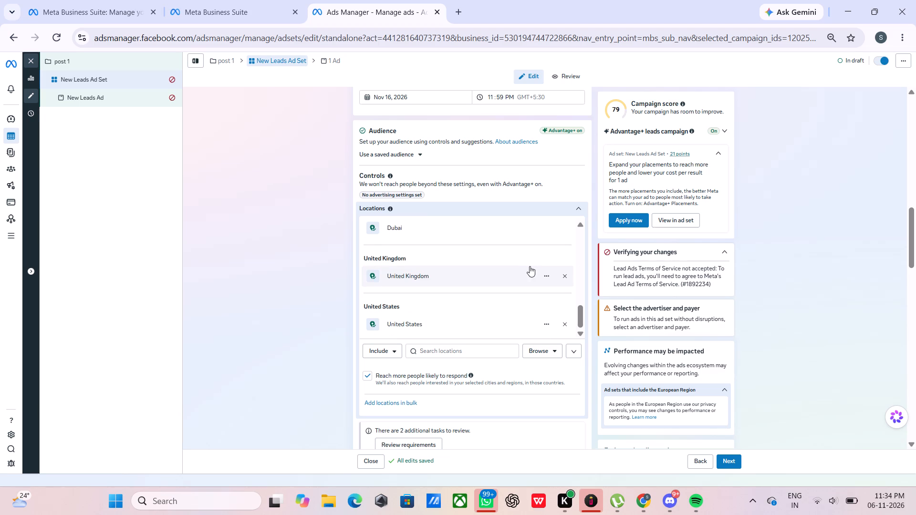
scroll(530, 266, down, 6)
scroll(530, 266, up, 6)
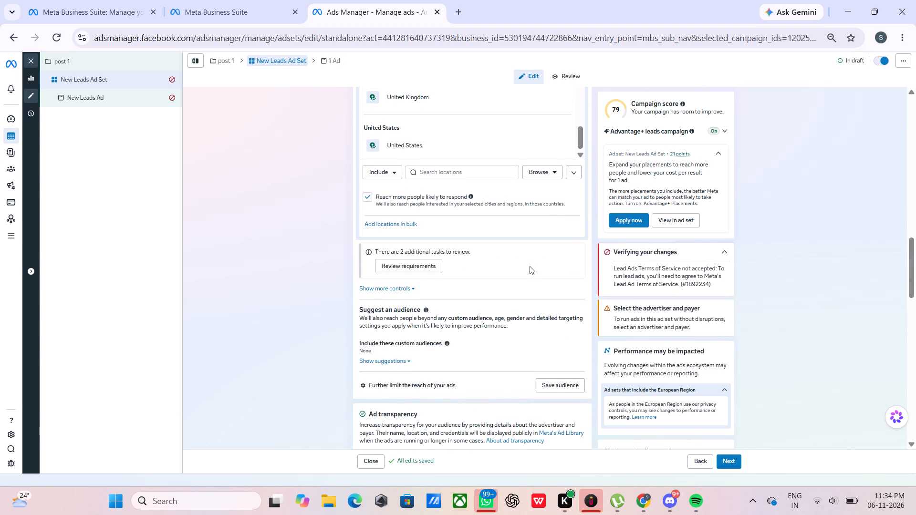
scroll(530, 266, up, 2)
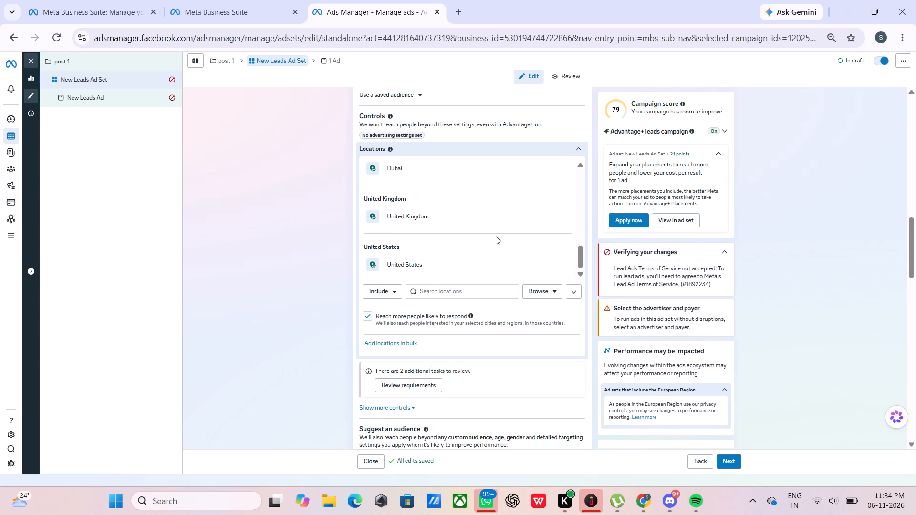
scroll(496, 236, down, 1)
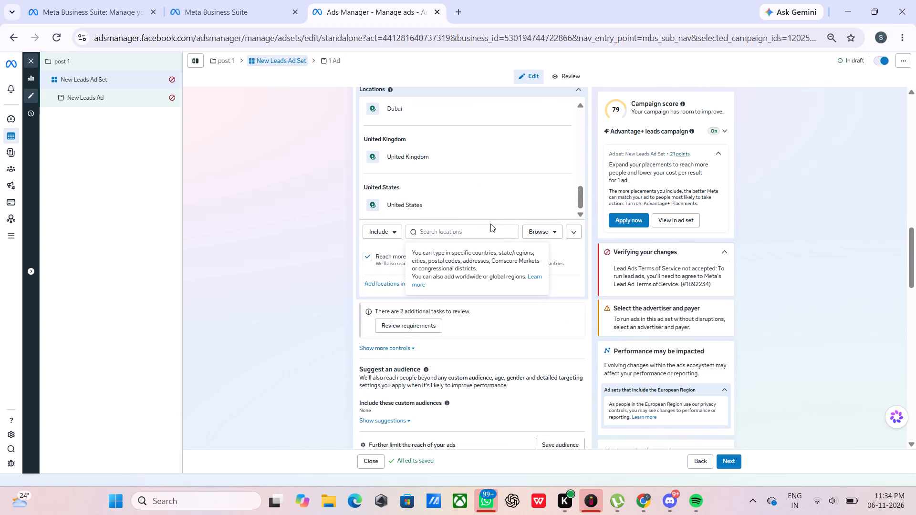
scroll(485, 210, up, 2)
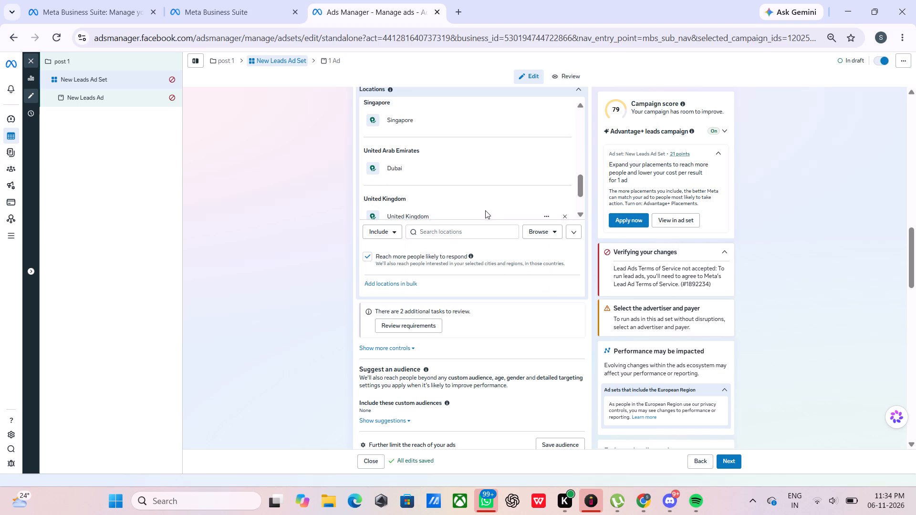
scroll(485, 210, up, 1)
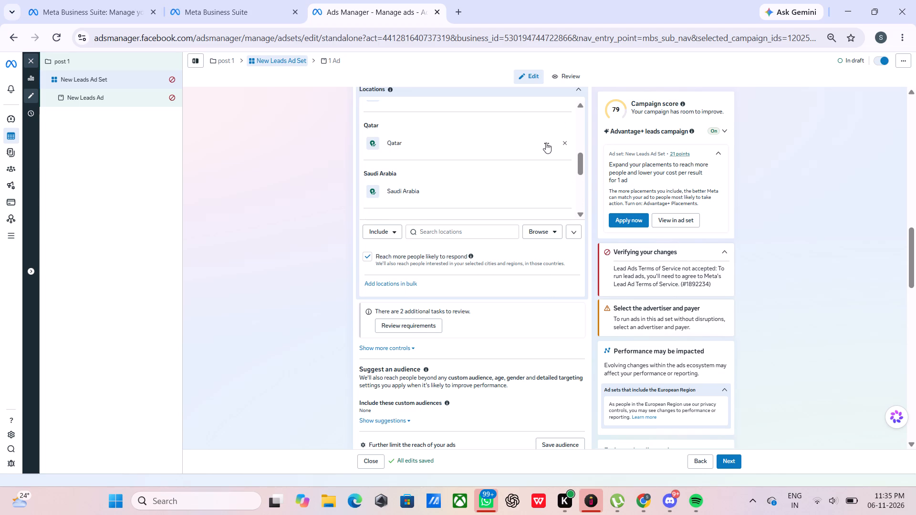
scroll(534, 145, up, 4)
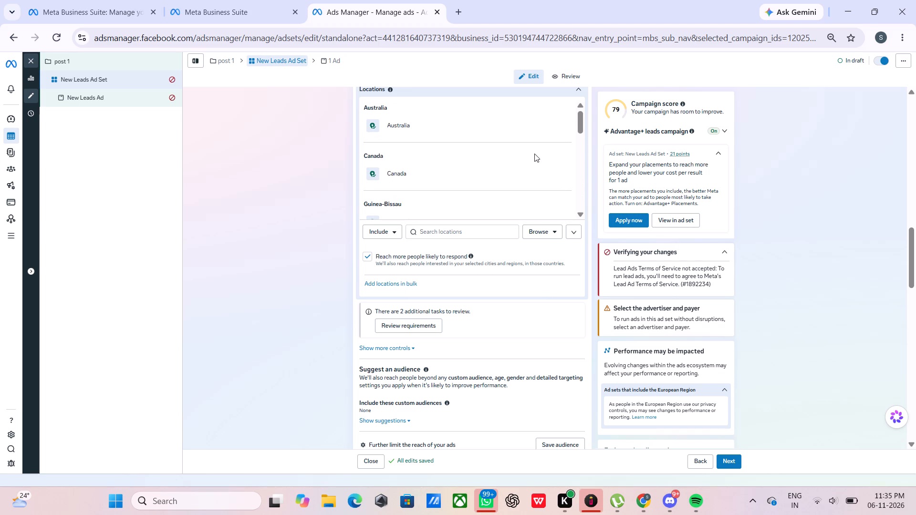
scroll(535, 155, up, 2)
scroll(515, 247, down, 2)
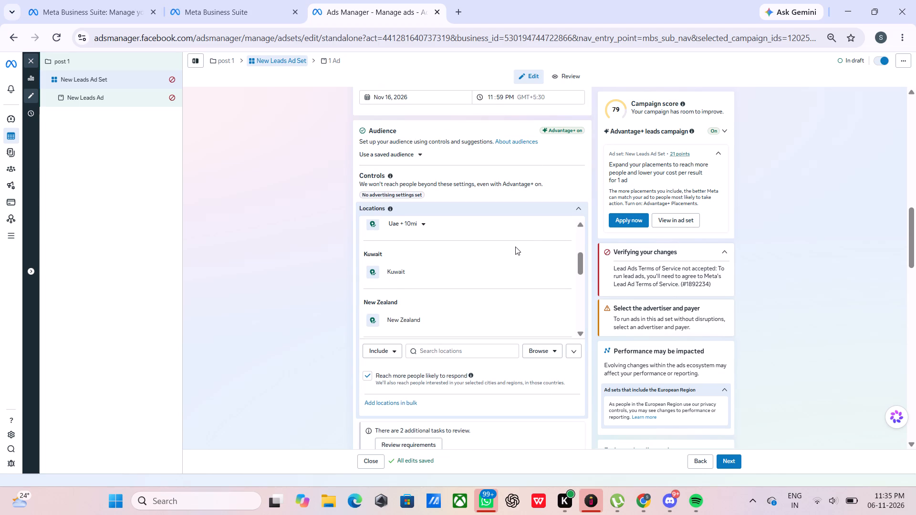
scroll(515, 247, down, 3)
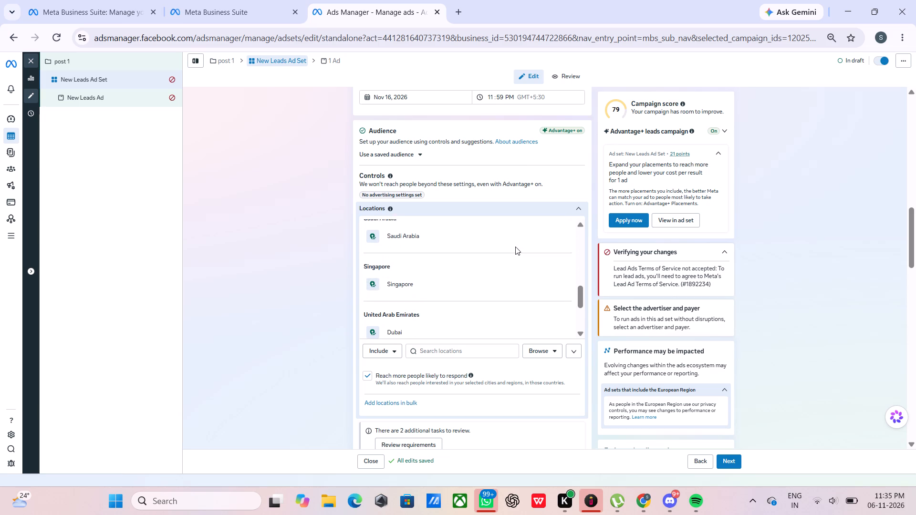
click(566, 284)
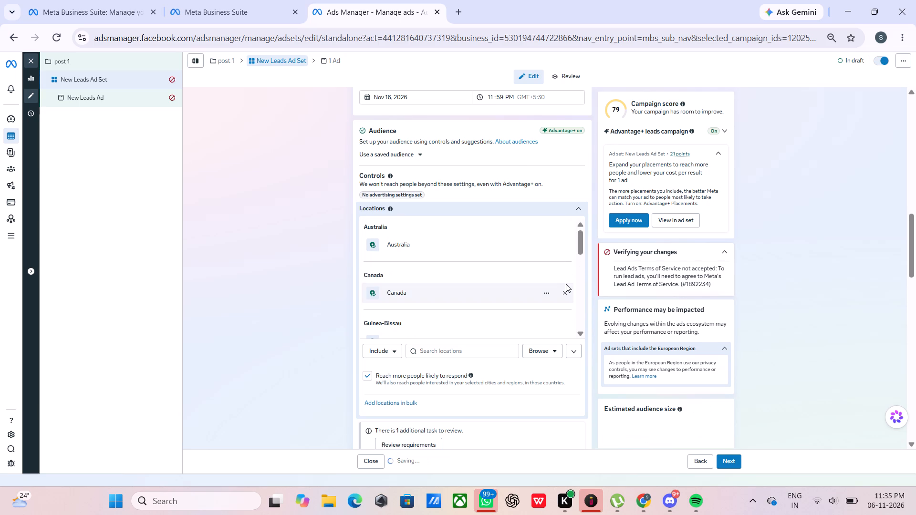
click(577, 209)
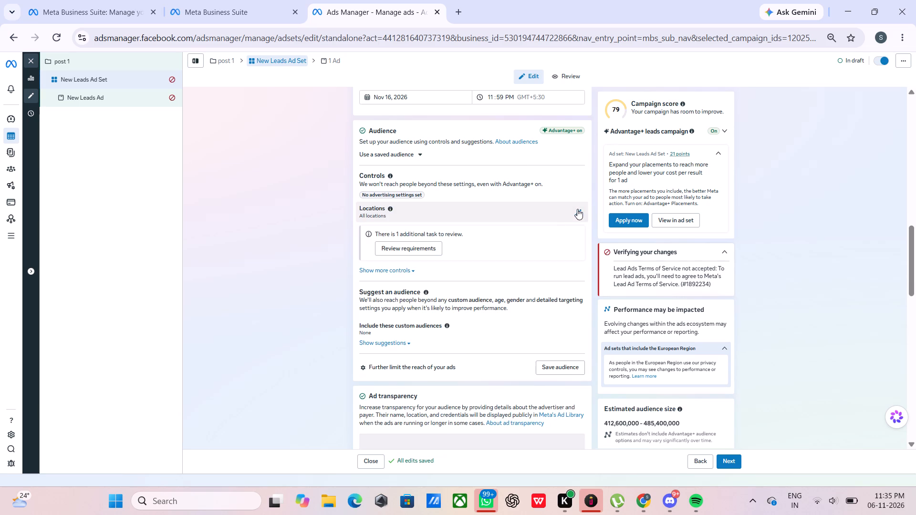
Look over the ad set's ad transparency, placement and brand safety settings, and collapse the Advantage+ placements recommendation details.
scroll(458, 260, down, 2)
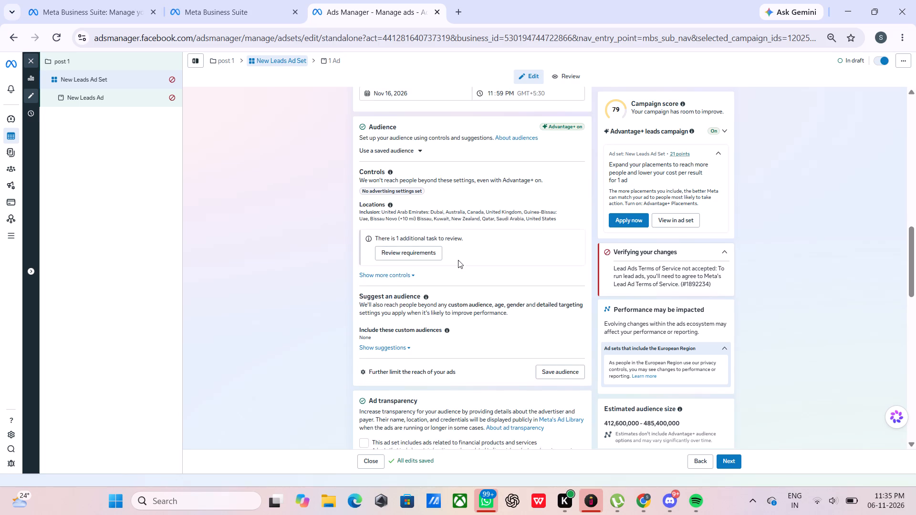
scroll(458, 260, down, 2)
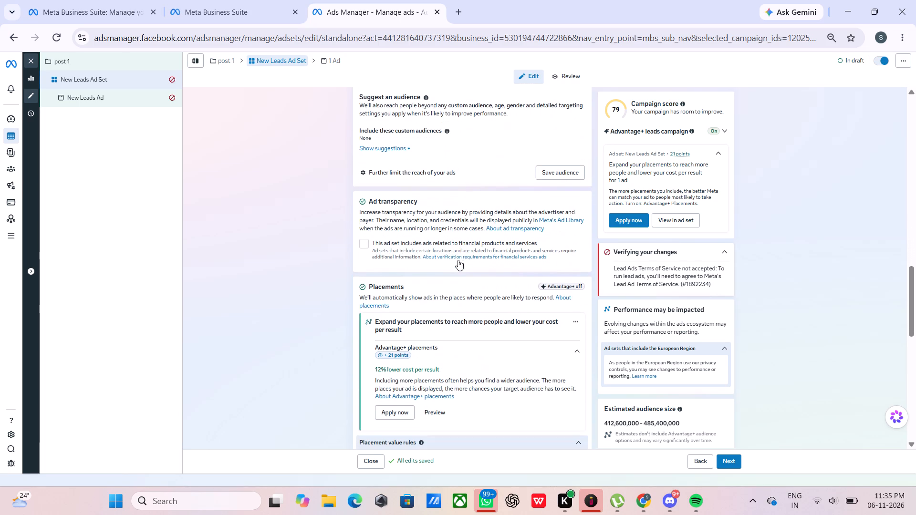
scroll(458, 260, down, 3)
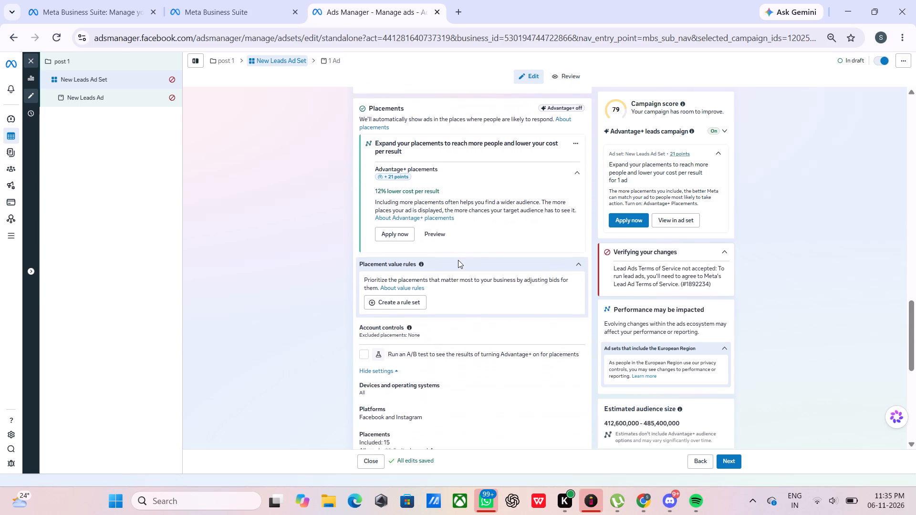
scroll(458, 260, up, 3)
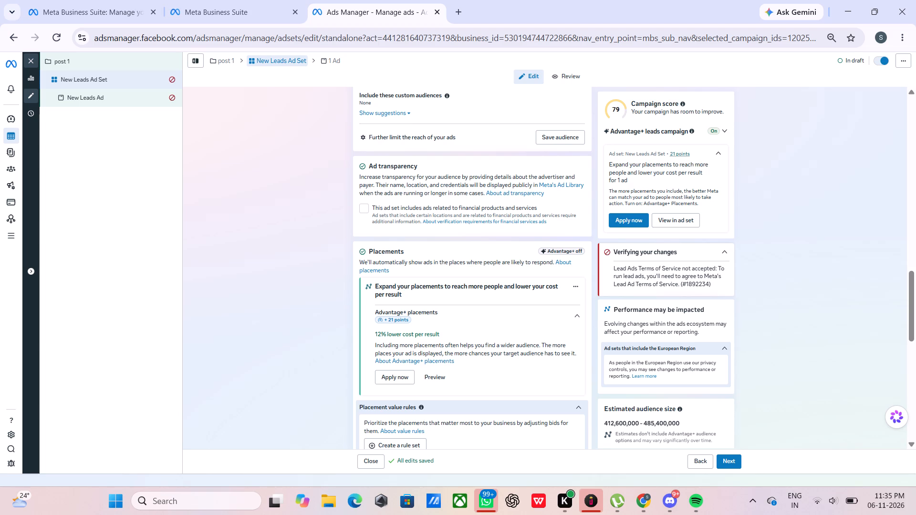
scroll(444, 260, down, 4)
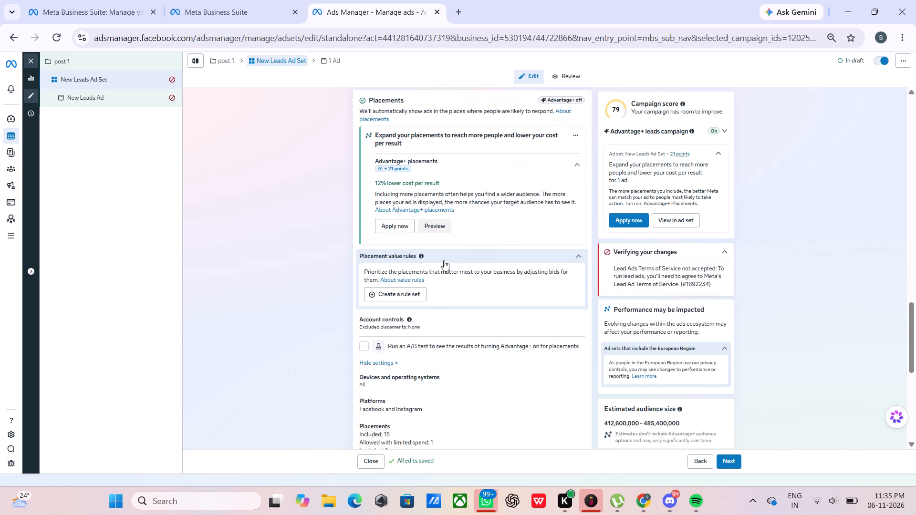
scroll(444, 260, down, 1)
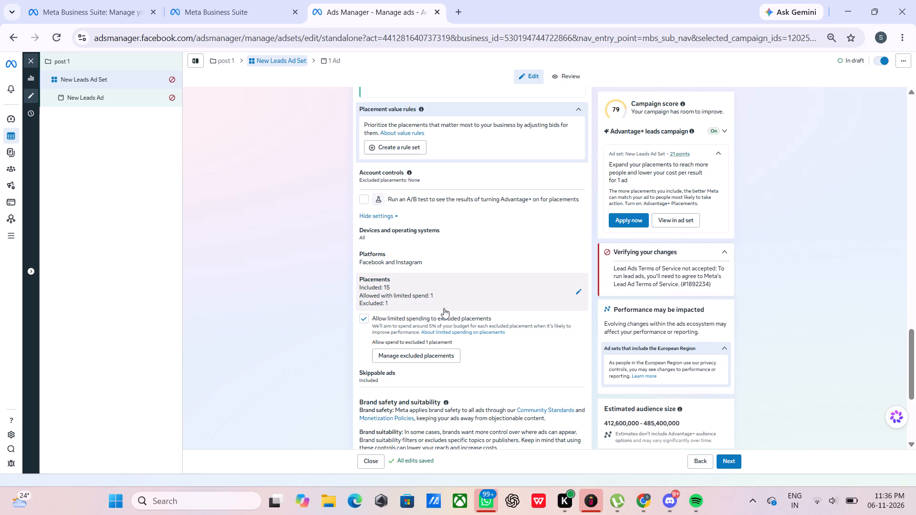
scroll(443, 308, down, 2)
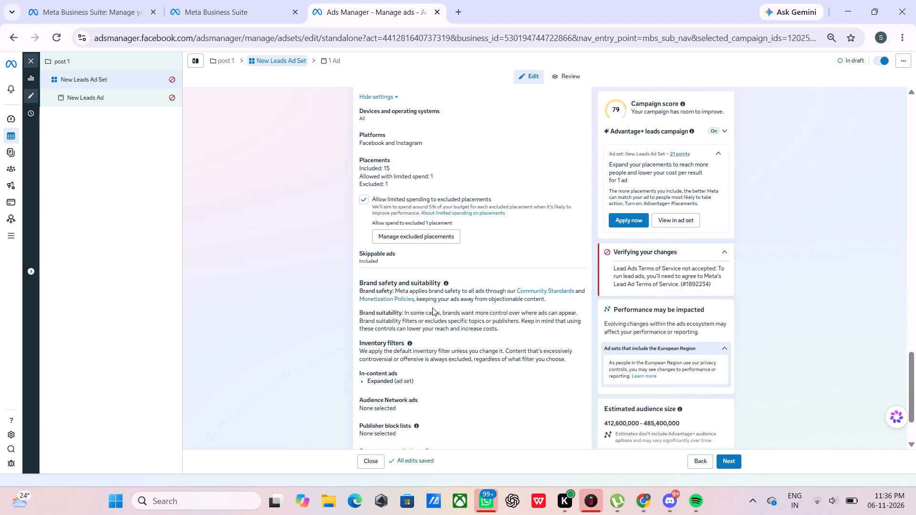
scroll(432, 308, up, 2)
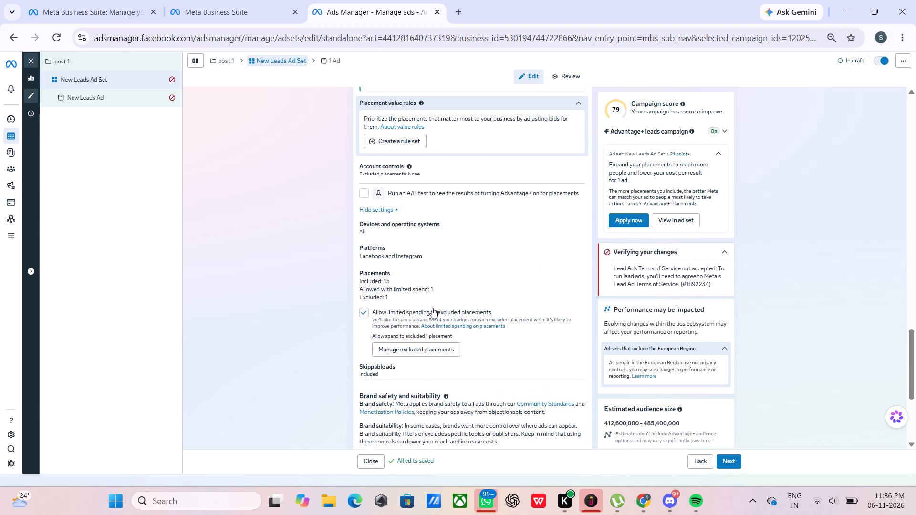
scroll(432, 308, up, 2)
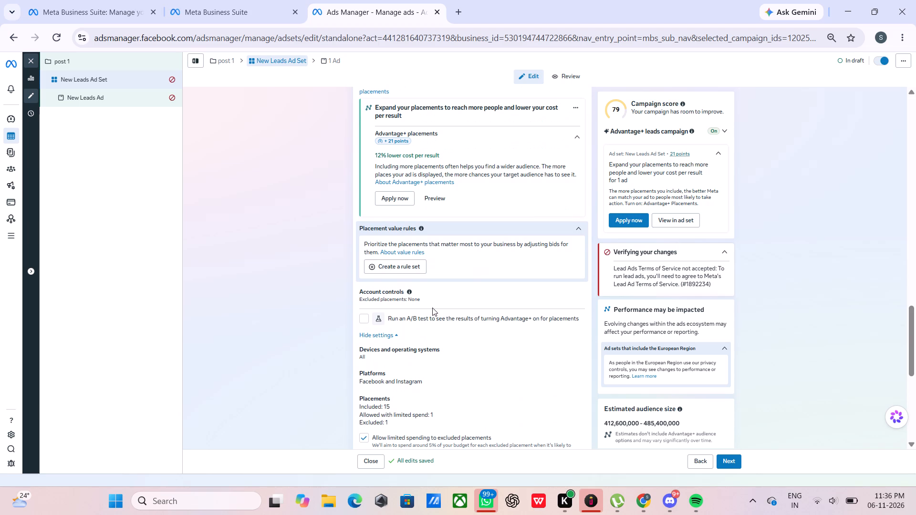
scroll(465, 315, up, 2)
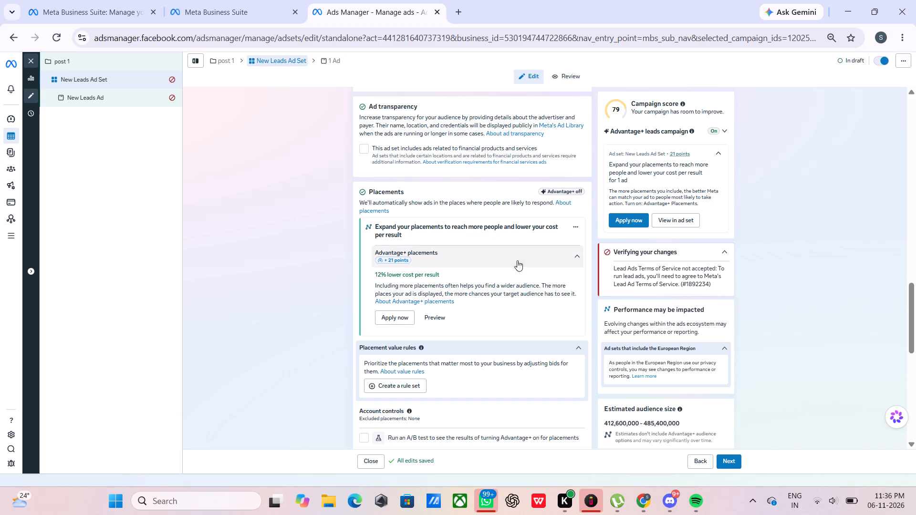
click(577, 255)
Turn off limited spending to excluded placements in the ad set's placement settings.
scroll(513, 272, down, 2)
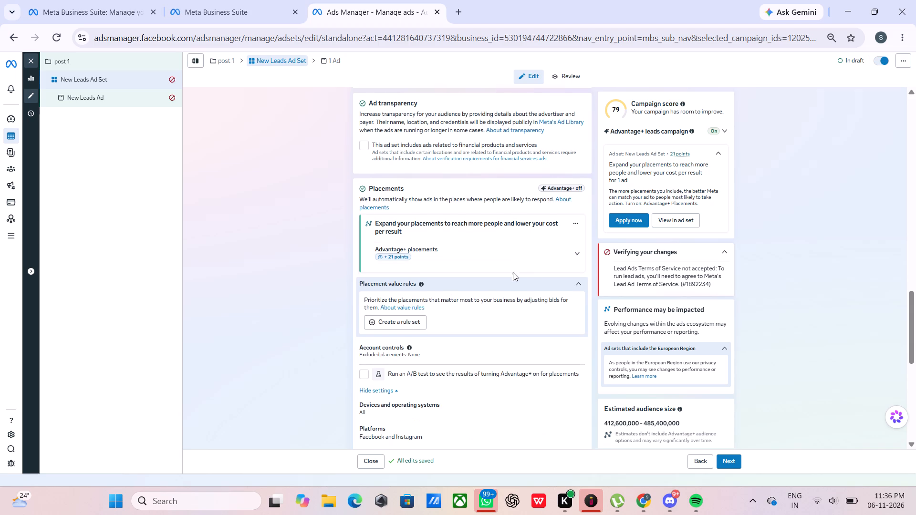
scroll(513, 272, down, 5)
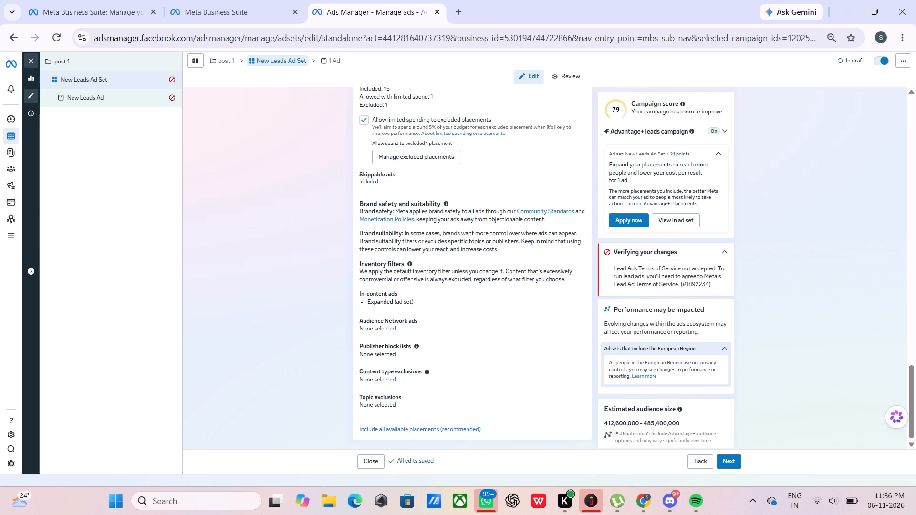
scroll(513, 272, up, 2)
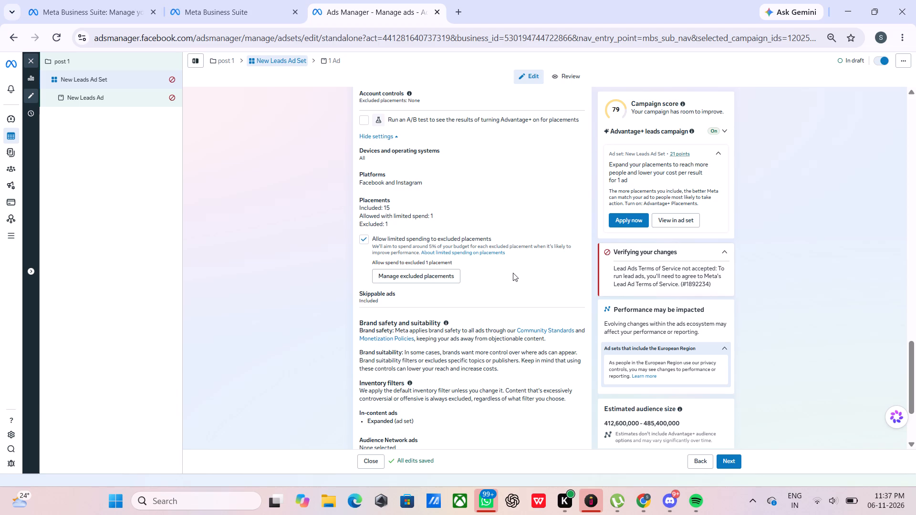
click(362, 239)
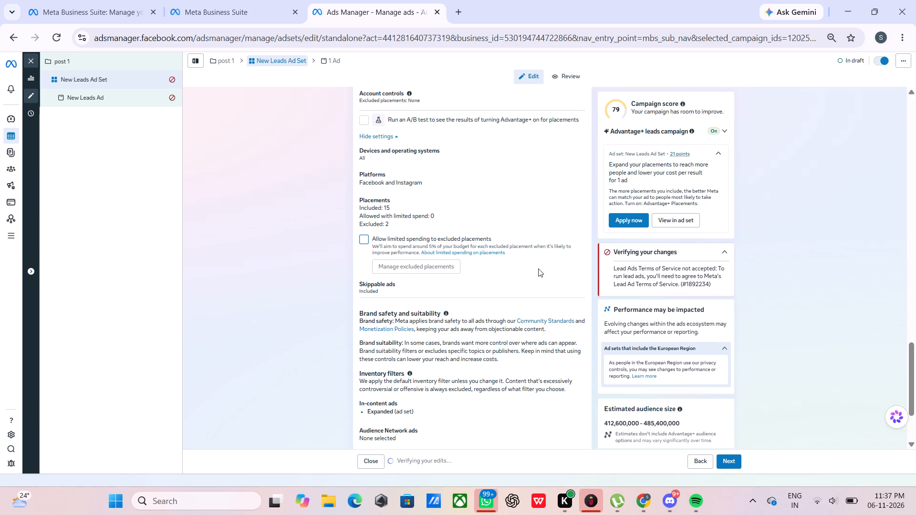
Check the remaining brand safety settings at the end of the ad set and proceed to the ad setup.
scroll(500, 270, down, 3)
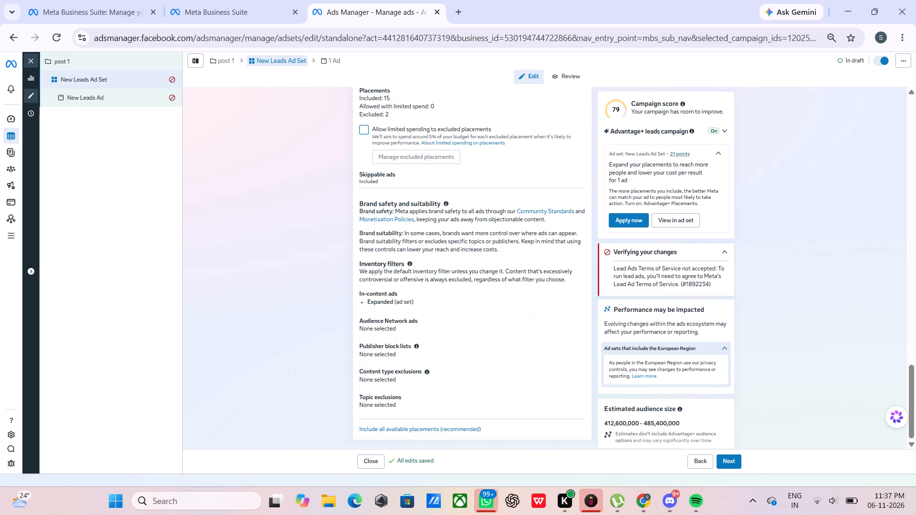
scroll(500, 270, down, 1)
click(734, 463)
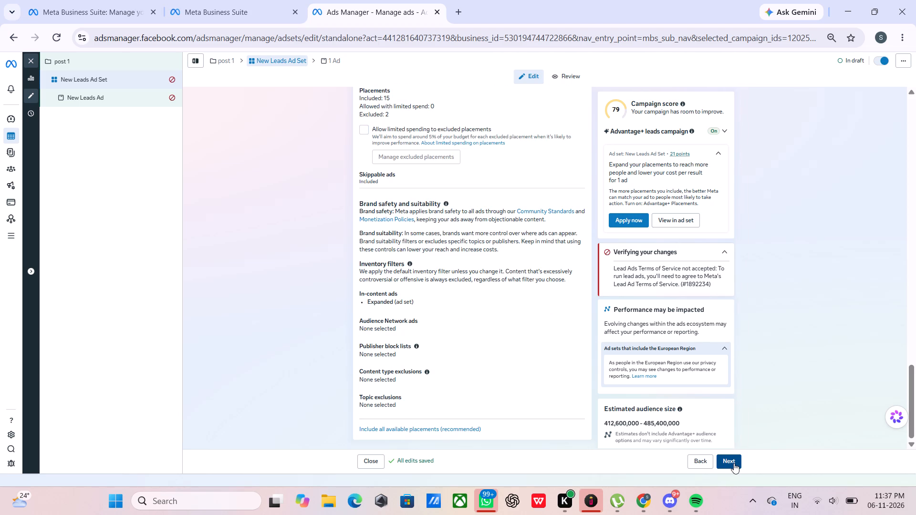
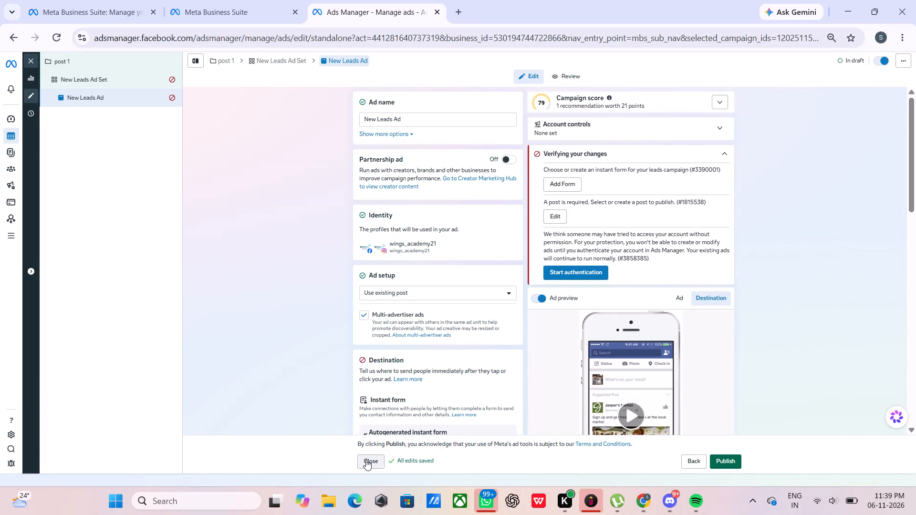
Close the New Leads Ad editor without publishing the draft, opting not to be shown the publish reminder again.
click(368, 461)
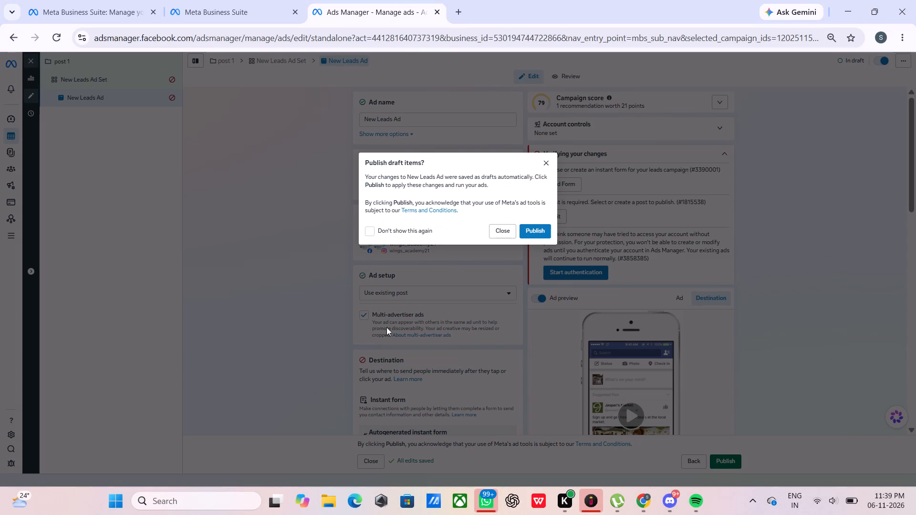
click(370, 234)
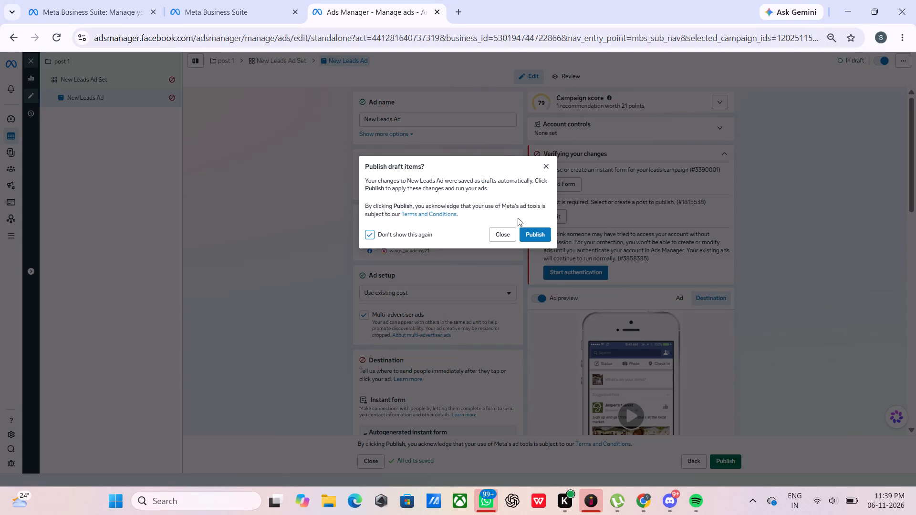
drag(539, 234, 463, 236)
drag(463, 236, 438, 238)
click(498, 233)
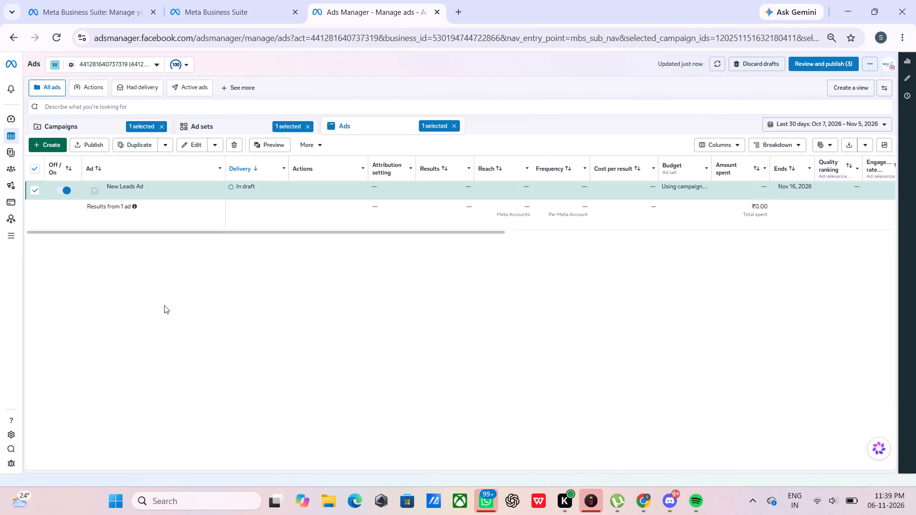
Reopen the New Leads Ad for editing and go to the ad account's overview.
click(188, 319)
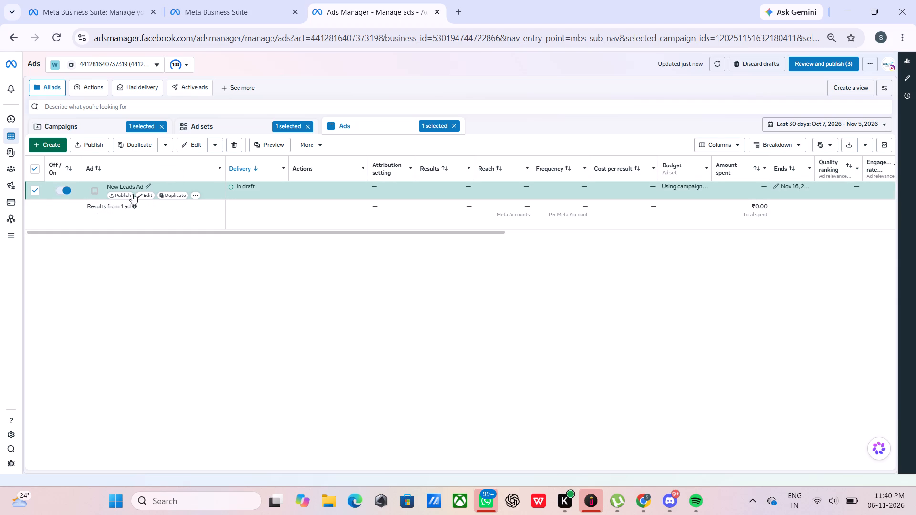
click(144, 193)
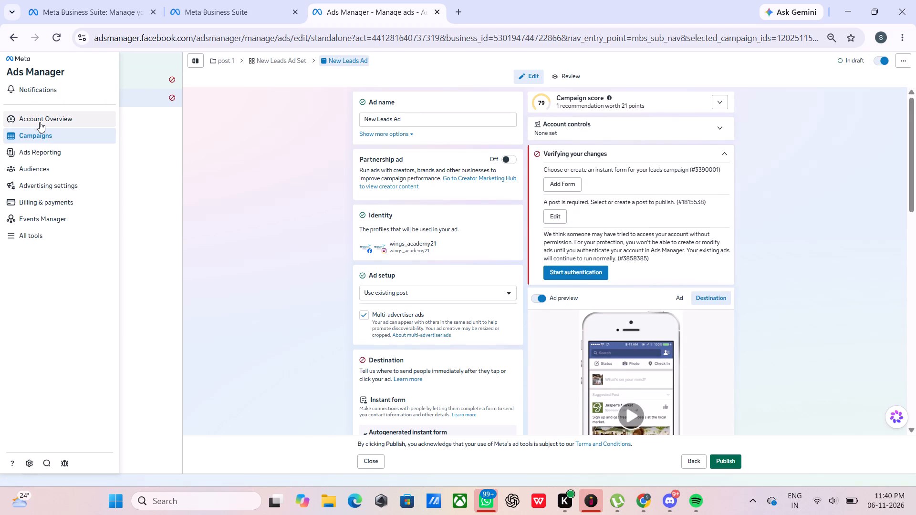
click(40, 119)
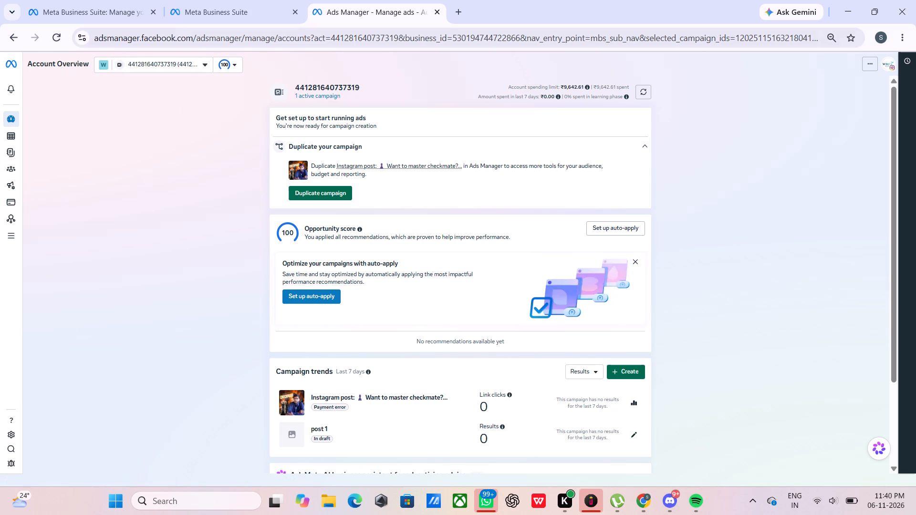
Switch to the Wings Academy 21 home page in Meta Business Suite and start creating a reel.
click(195, 16)
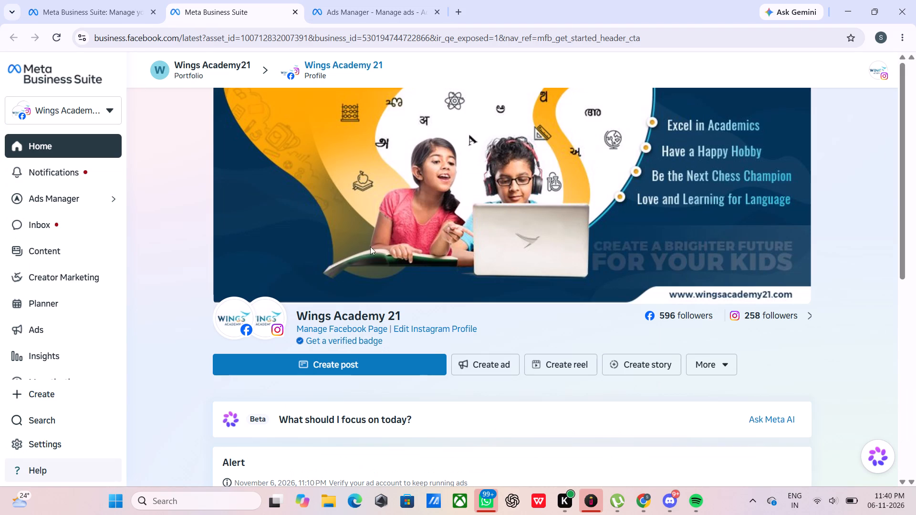
scroll(428, 269, down, 2)
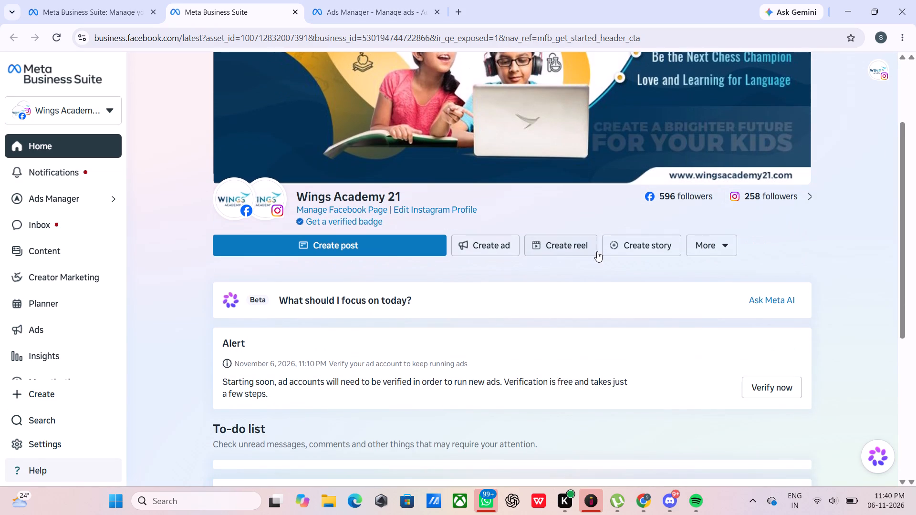
click(564, 244)
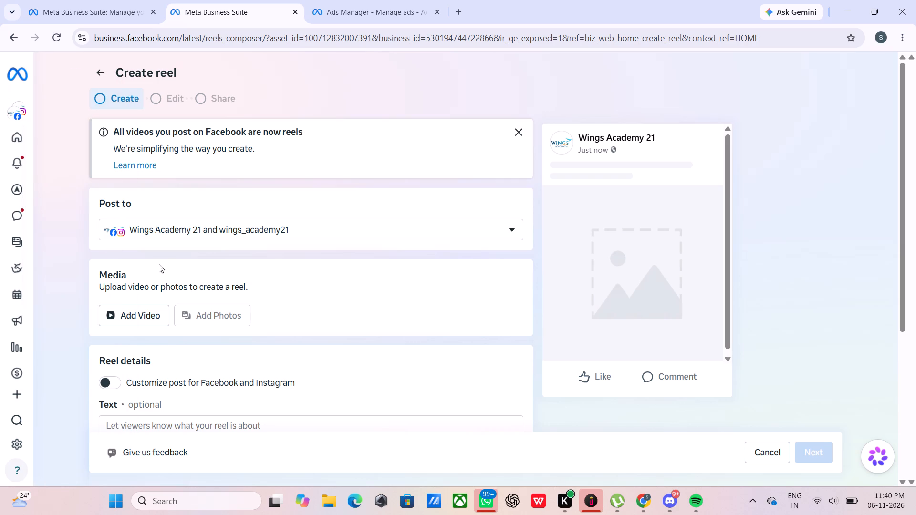
Check which Facebook and Instagram accounts the reel can be posted to and look over the reel form.
click(515, 230)
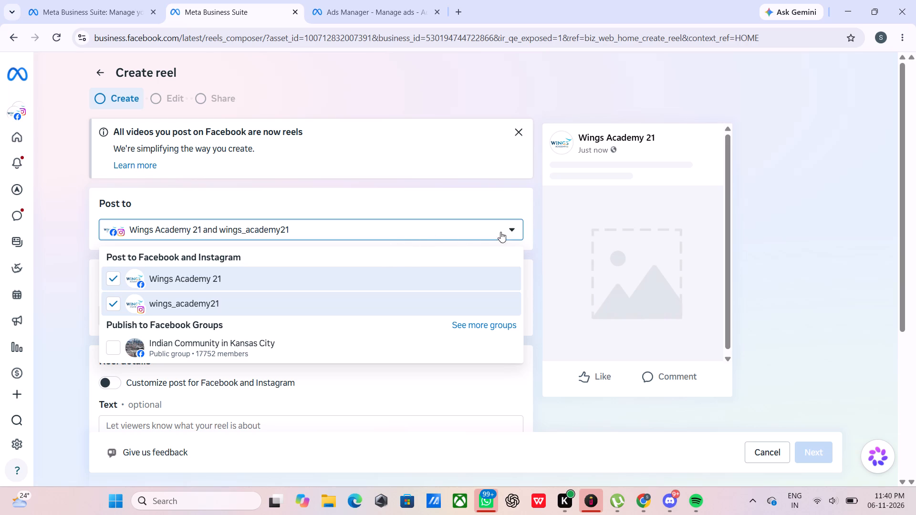
click(516, 201)
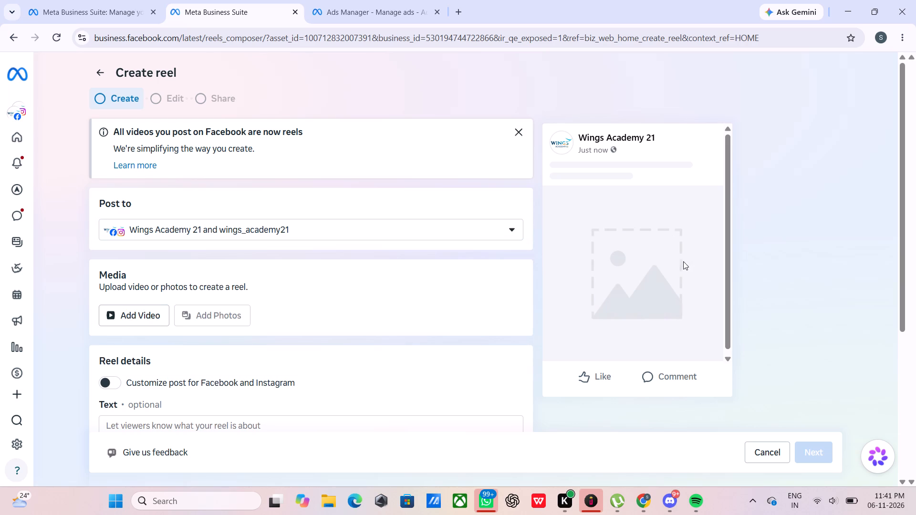
scroll(301, 297, down, 2)
scroll(180, 221, up, 1)
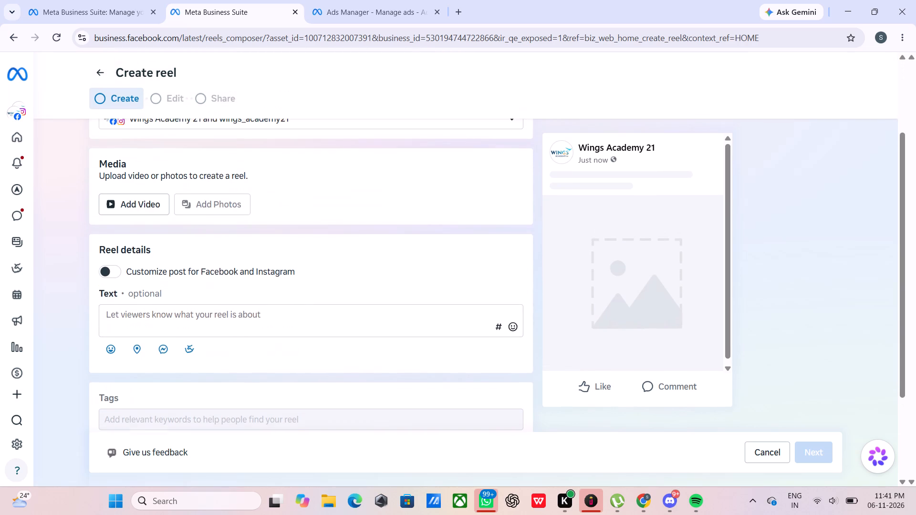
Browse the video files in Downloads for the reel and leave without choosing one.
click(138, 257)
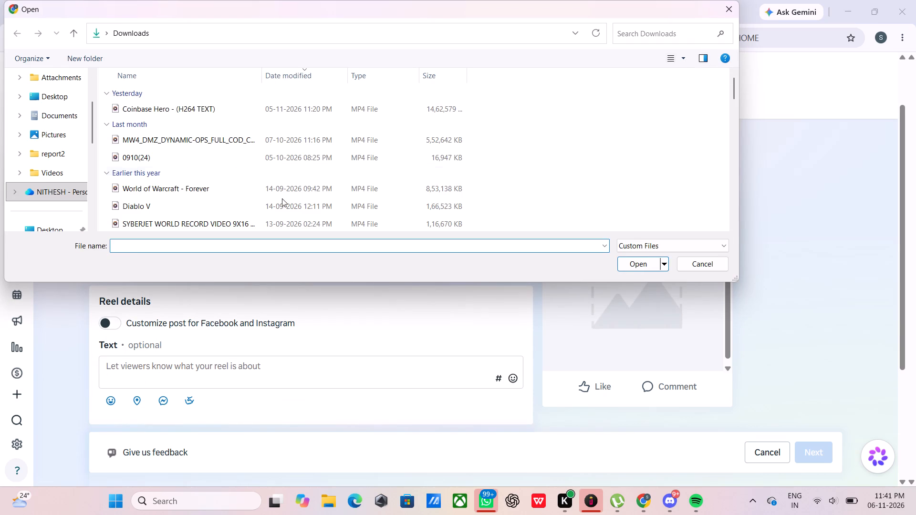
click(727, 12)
Examine the reel form's media, details, tags and collaborator sections.
scroll(353, 232, down, 2)
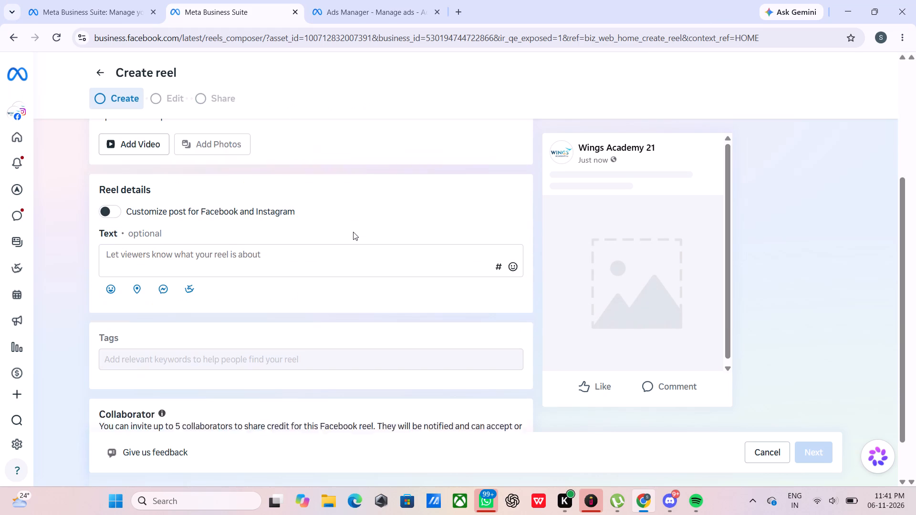
scroll(353, 232, down, 2)
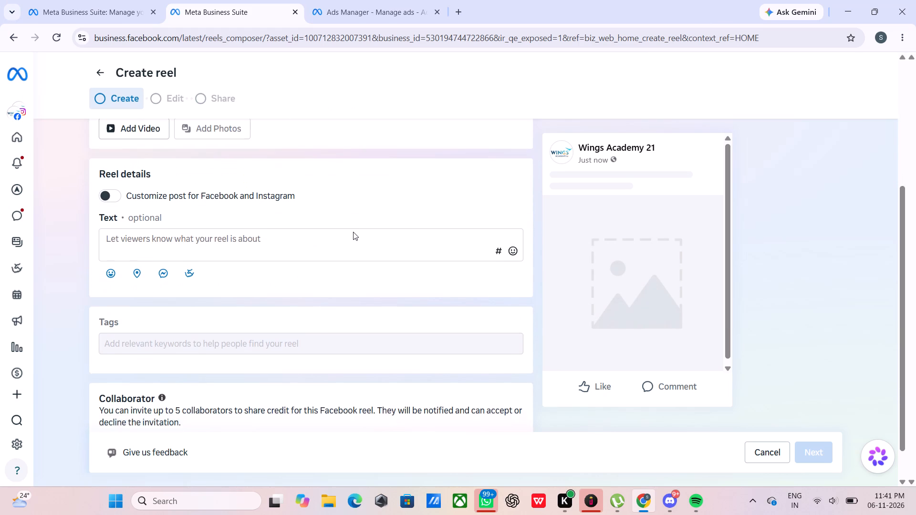
scroll(353, 232, down, 2)
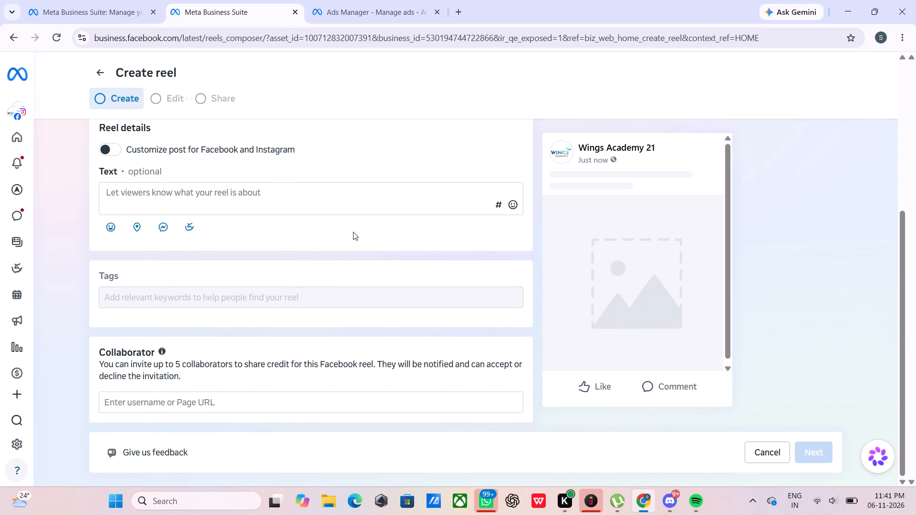
scroll(353, 232, up, 6)
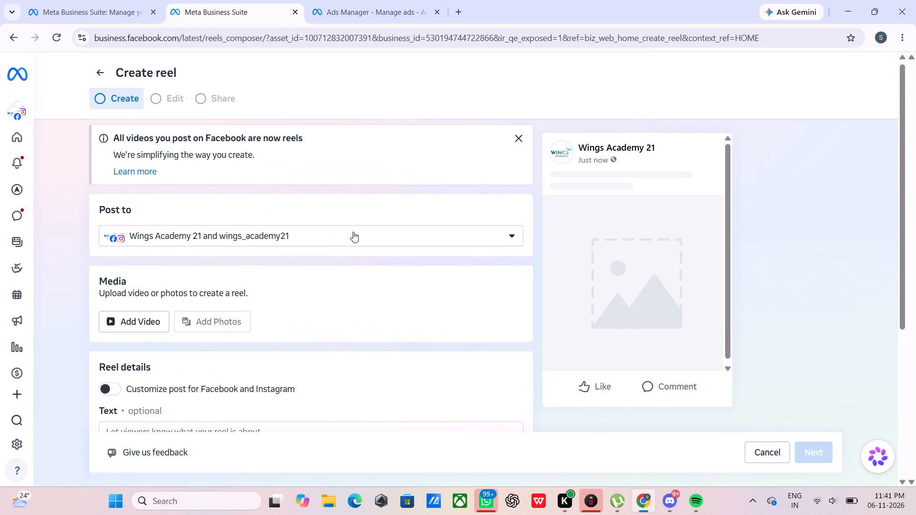
scroll(350, 237, up, 1)
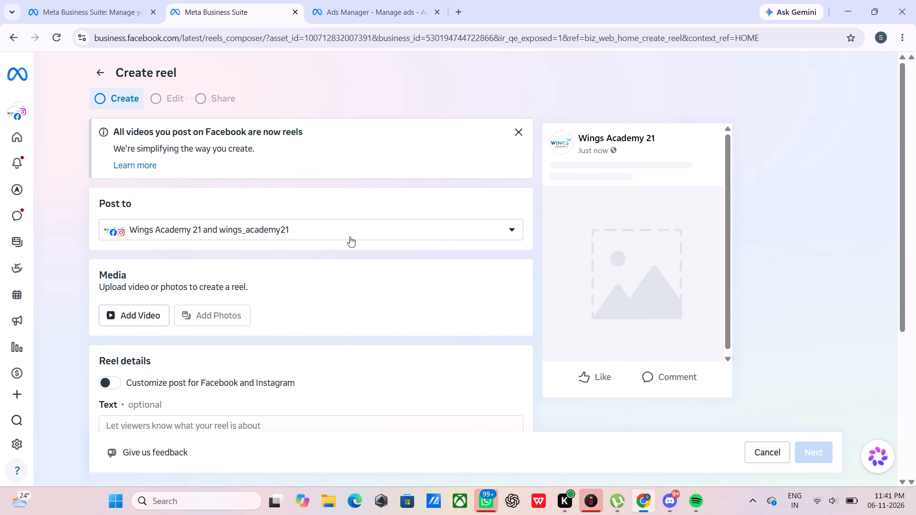
scroll(350, 237, up, 1)
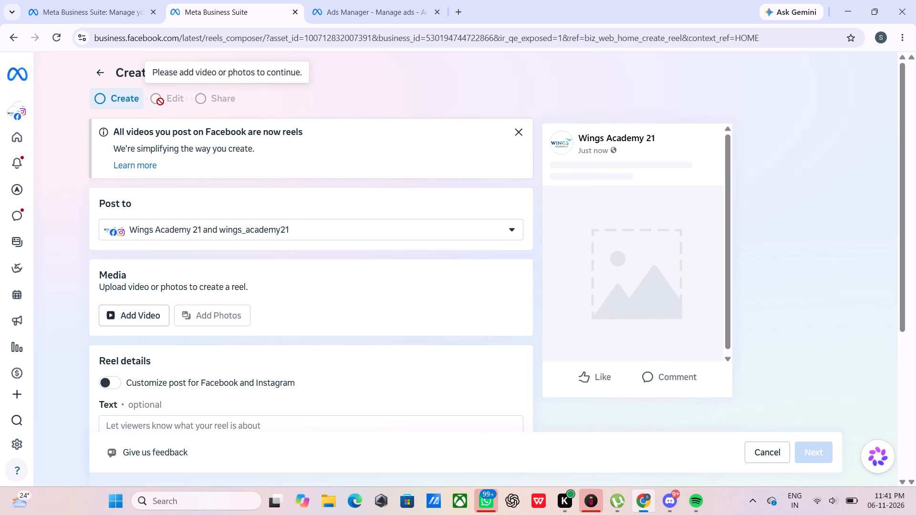